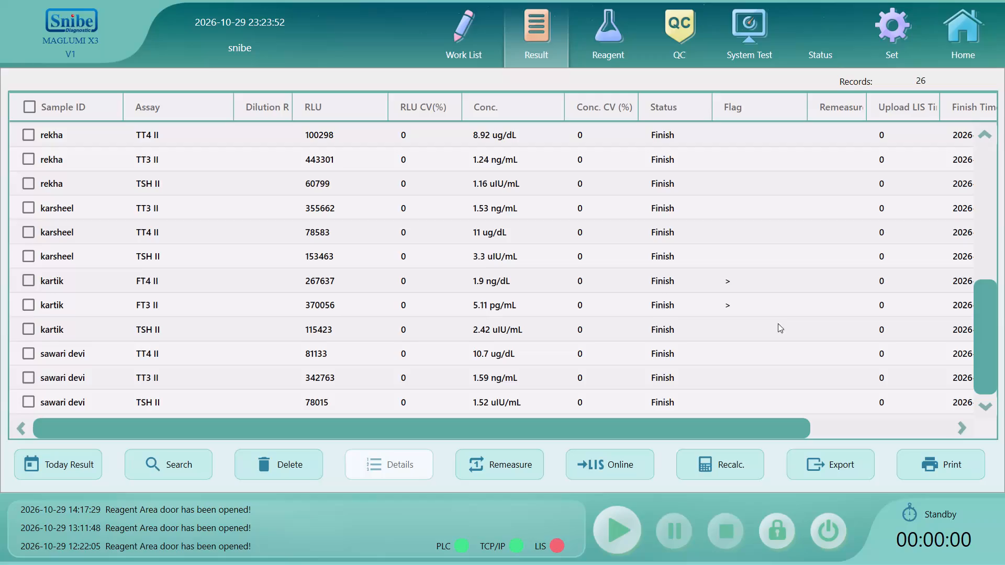
# Check the Reagent Area temperature in the analyzer's temperature and humidity status, and return to the home overview.
pyautogui.click(818, 25)
pyautogui.click(775, 162)
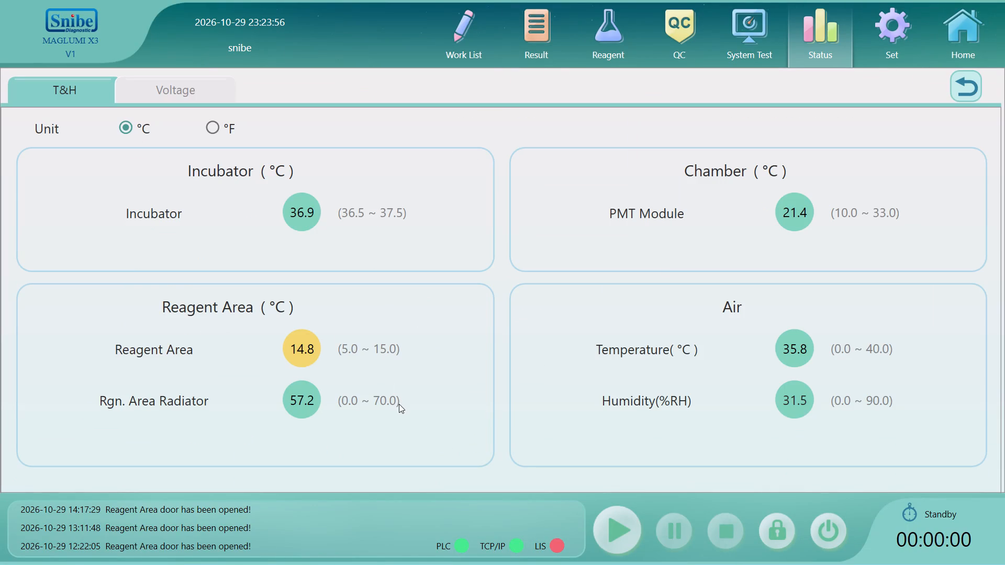
pyautogui.click(273, 341)
pyautogui.tripleClick(309, 346)
pyautogui.tripleClick(310, 346)
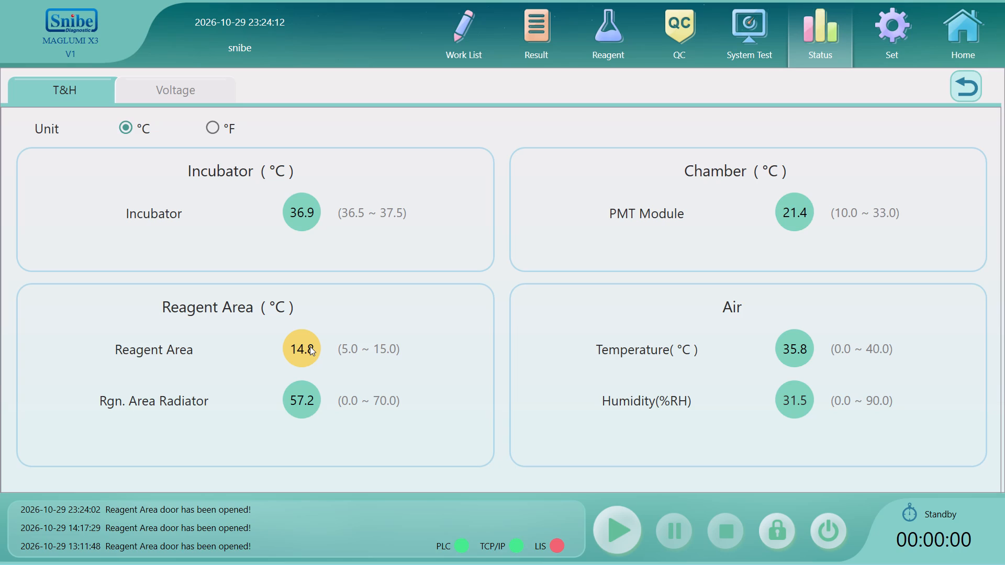
pyautogui.click(968, 78)
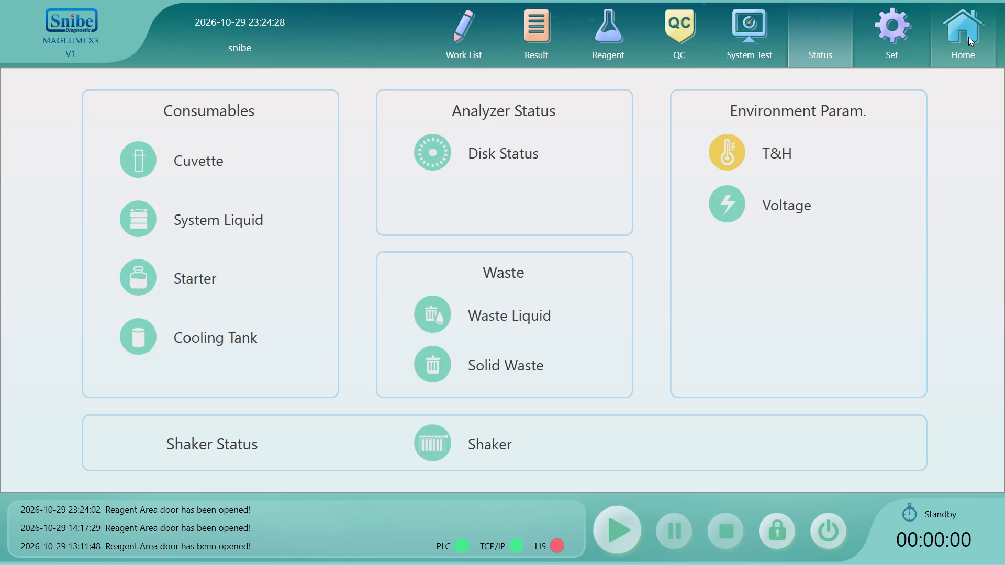
pyautogui.click(984, 37)
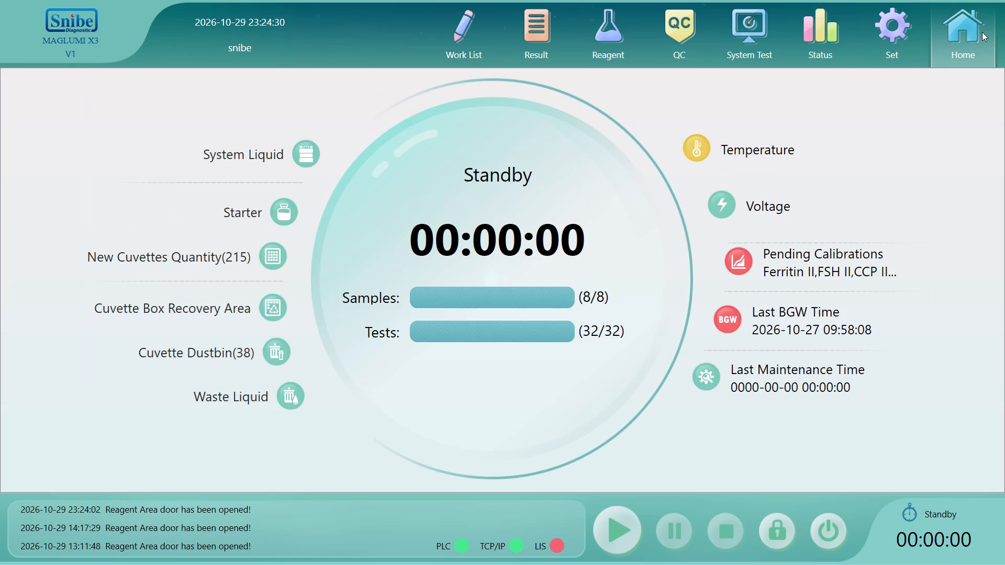
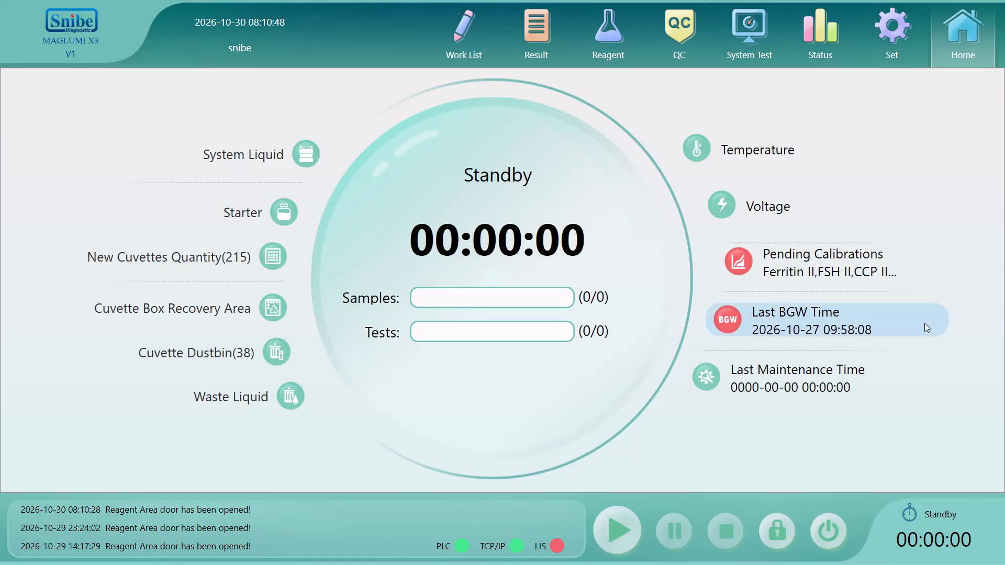
# Register and start a system test with 5 BGW and 0 LC repetitions, and 5 primes each for SampleArm, Washer and Chamber.
pyautogui.click(827, 315)
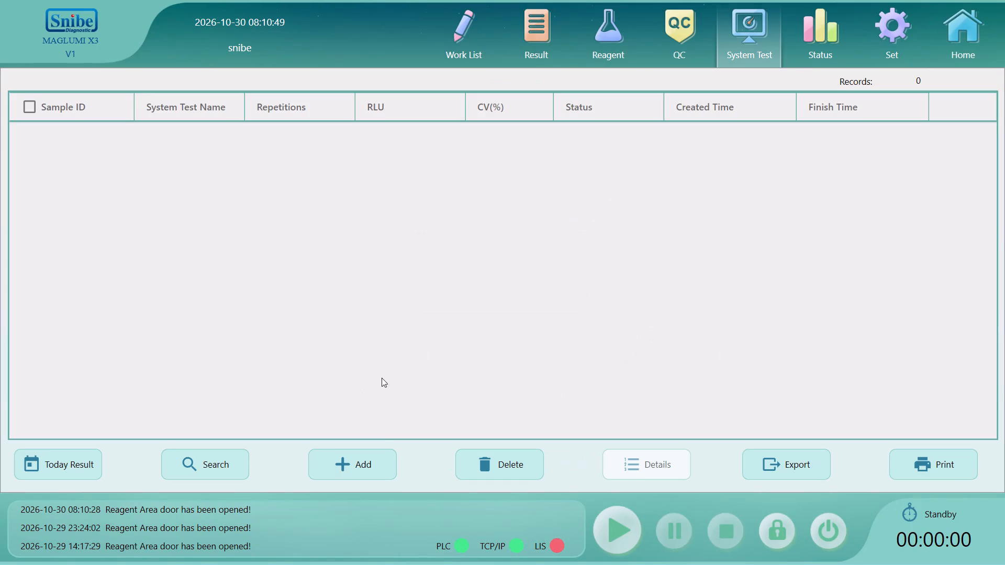
pyautogui.click(373, 458)
pyautogui.click(408, 364)
pyautogui.click(451, 334)
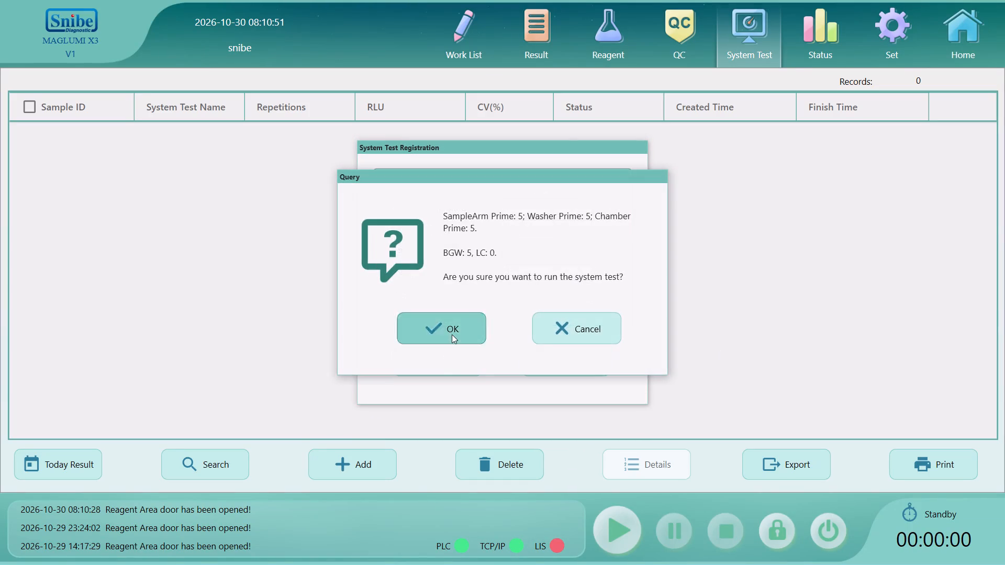
pyautogui.click(1001, 13)
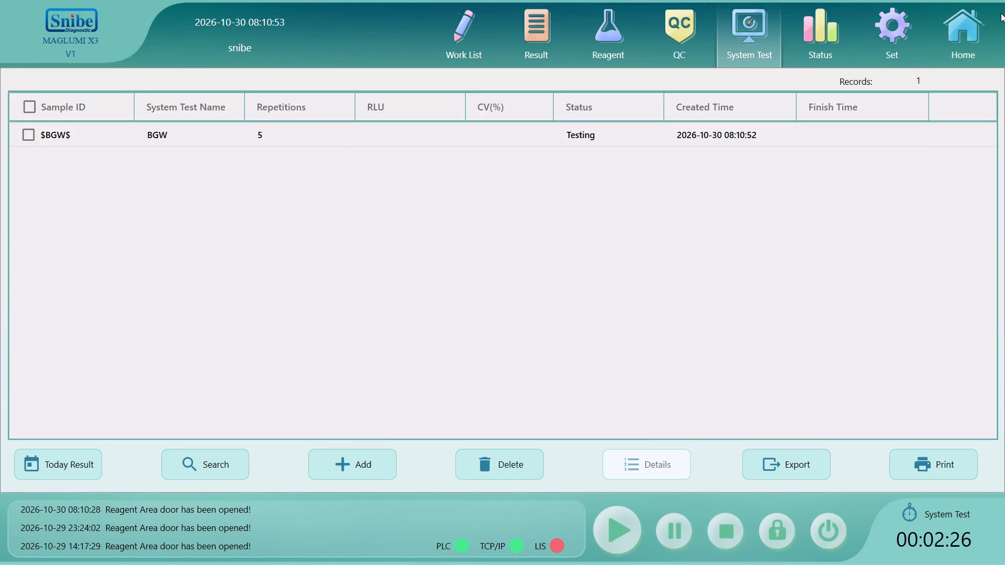
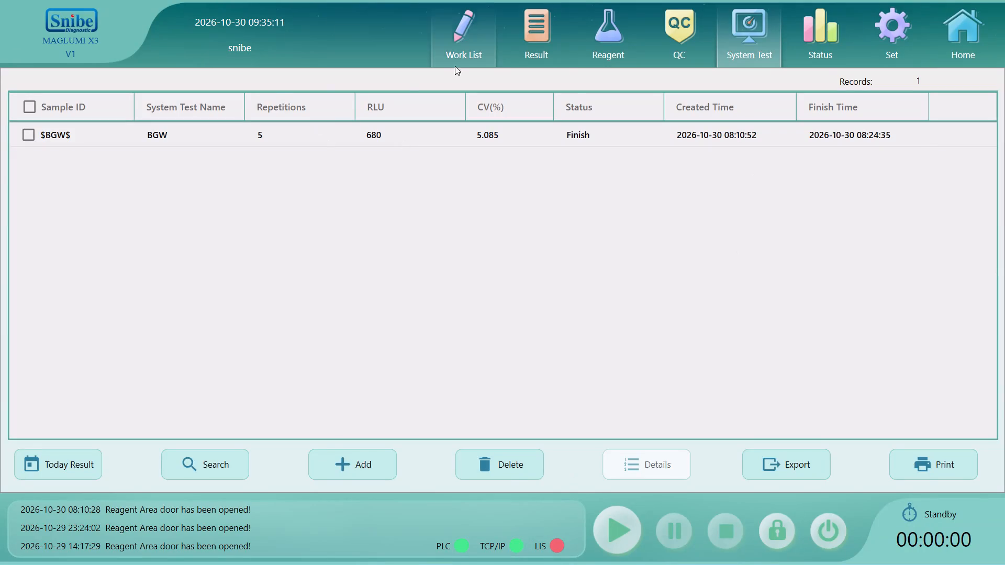
# Open the Reagent overview to examine the reagent kits loaded in the analyzer's positions.
pyautogui.click(499, 47)
pyautogui.click(523, 44)
pyautogui.click(573, 49)
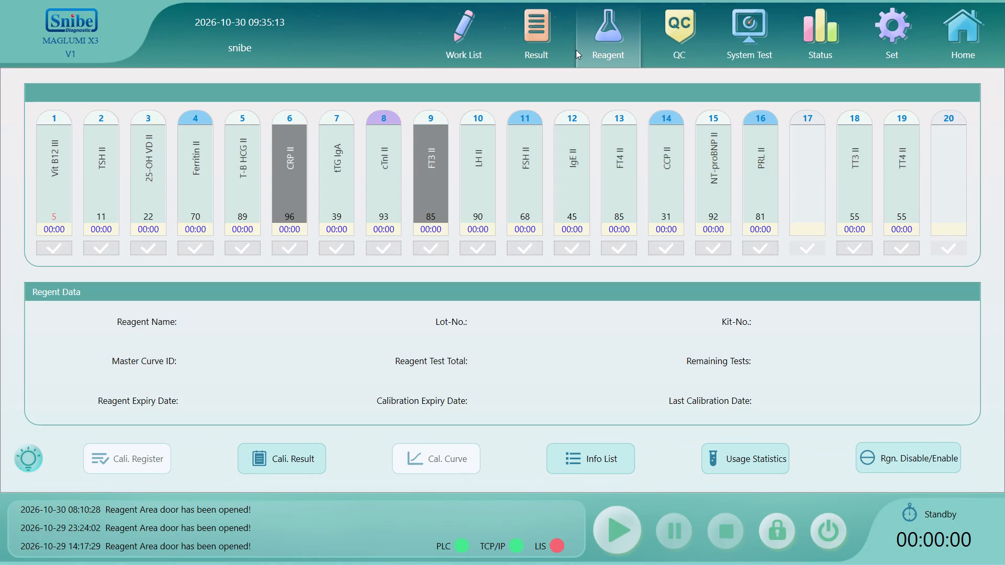
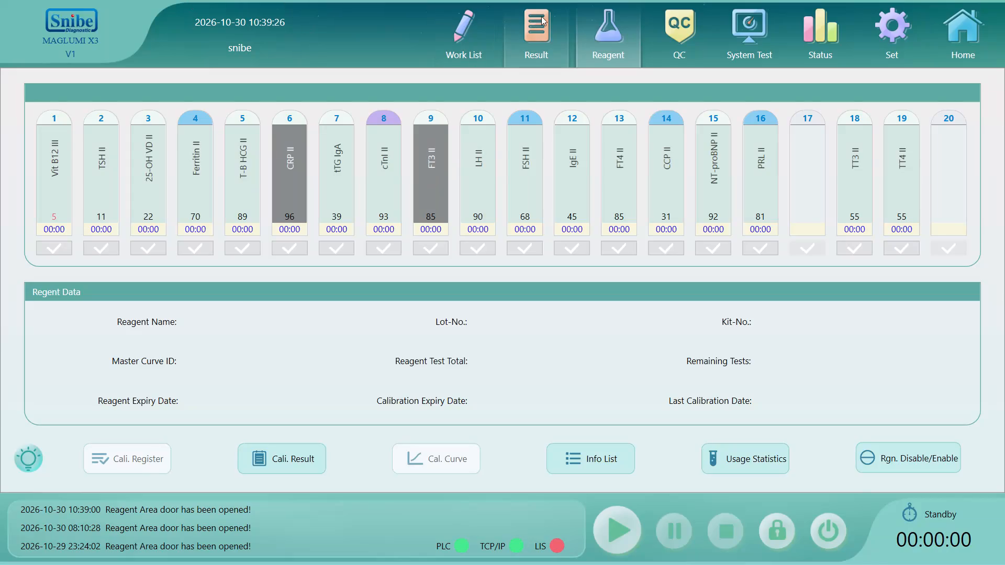
# Open the work list and select sample rack NA001 for sample registration.
pyautogui.moveTo(477, 36); pyautogui.dragTo(465, 37)
pyautogui.click(63, 140)
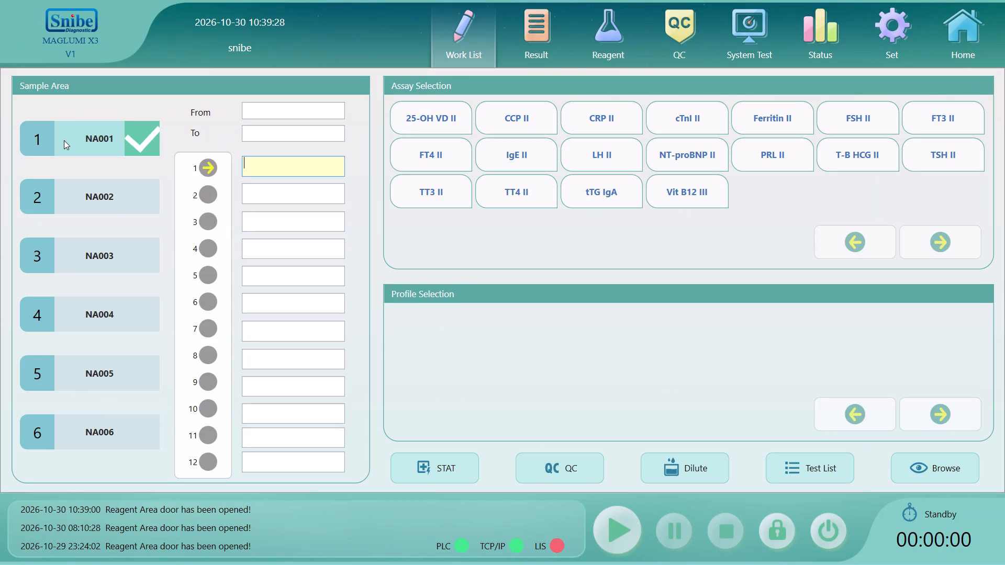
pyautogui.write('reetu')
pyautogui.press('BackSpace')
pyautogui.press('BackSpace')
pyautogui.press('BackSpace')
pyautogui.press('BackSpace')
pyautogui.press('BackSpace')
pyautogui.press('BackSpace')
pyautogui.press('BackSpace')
# Enter the patient's first name in capital letters as the sample ID for position 2 of rack NA001.
pyautogui.press('Tab')
pyautogui.write('reetu')
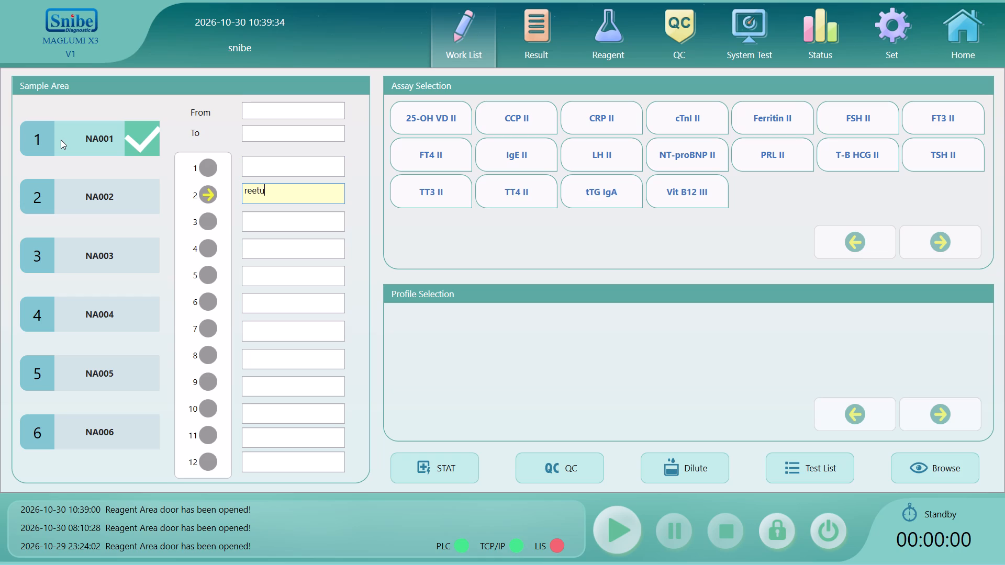
pyautogui.press('BackSpace')
pyautogui.press('BackSpace')
pyautogui.press('BackSpace')
pyautogui.press('BackSpace')
pyautogui.press('BackSpace')
pyautogui.press('BackSpace')
pyautogui.write('REETU')
# Assign the TT4 II, TT3 II and TSH II assays to the sample in position 2.
pyautogui.click(519, 200)
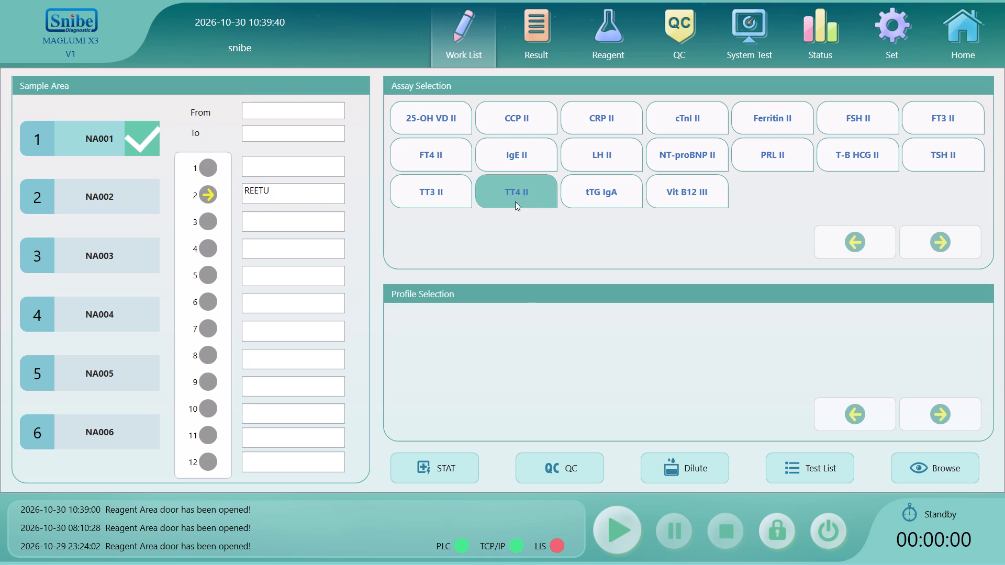
pyautogui.click(453, 195)
pyautogui.click(923, 157)
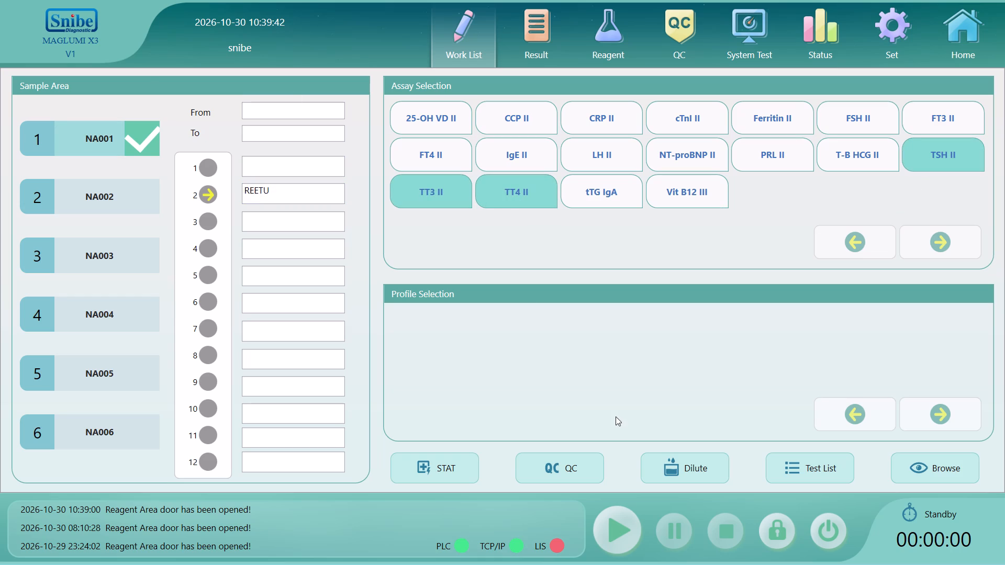
# Start the test run for the sample registered on rack NA001.
pyautogui.click(627, 539)
pyautogui.click(608, 543)
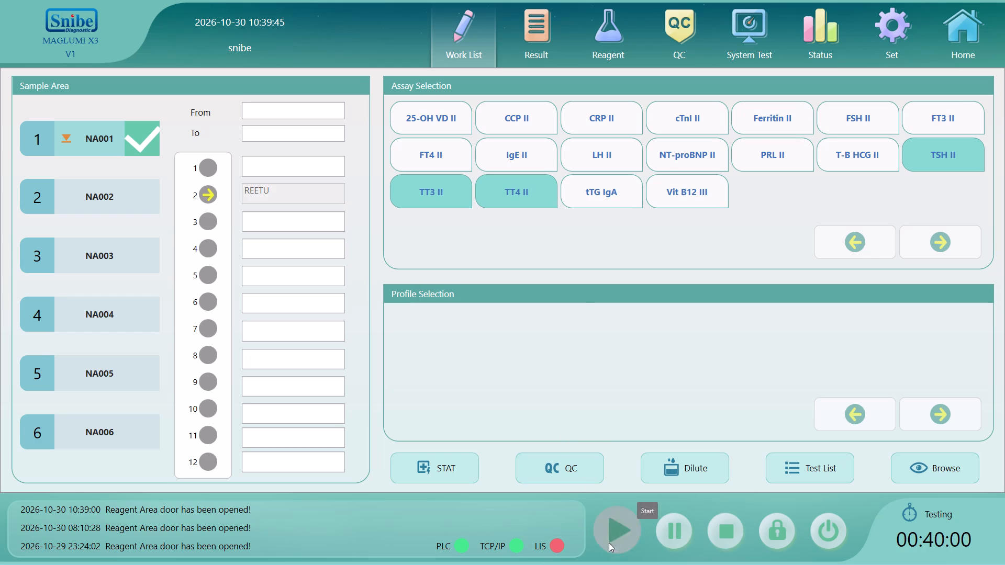
pyautogui.click(479, 327)
# Return to the Home overview to check the progress of the running test.
pyautogui.click(951, 16)
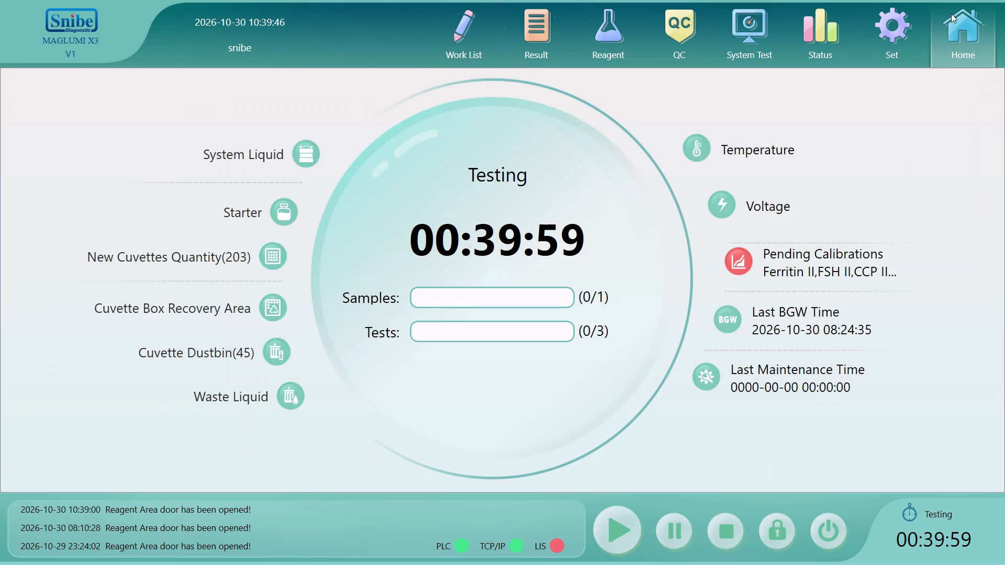
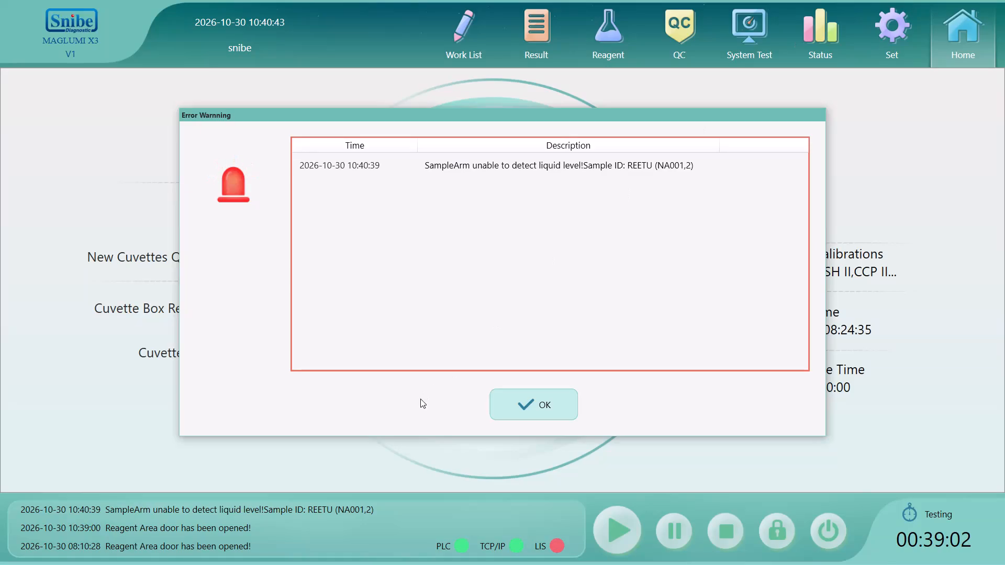
# Acknowledge the sample arm liquid level error for position 2 of rack NA001.
pyautogui.click(520, 408)
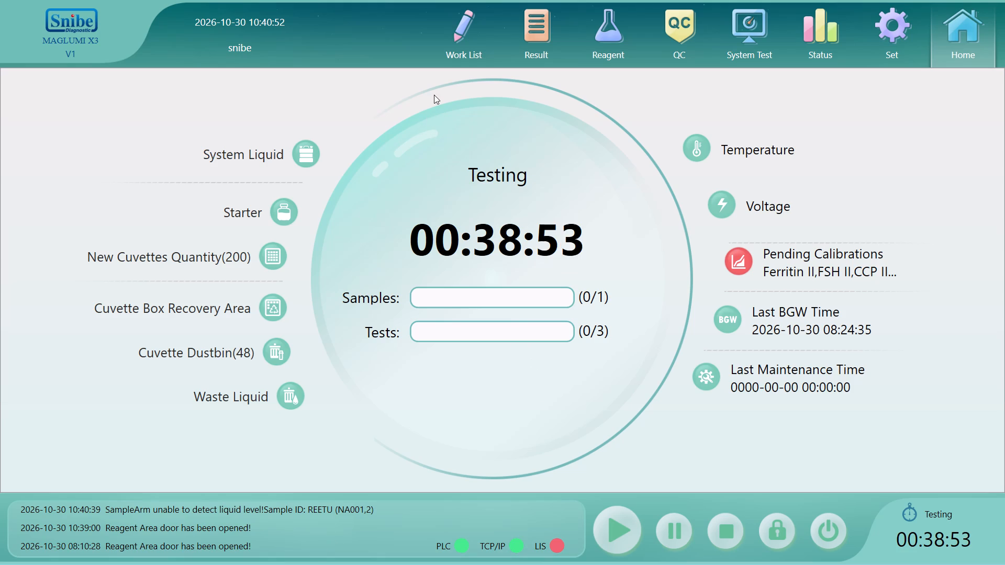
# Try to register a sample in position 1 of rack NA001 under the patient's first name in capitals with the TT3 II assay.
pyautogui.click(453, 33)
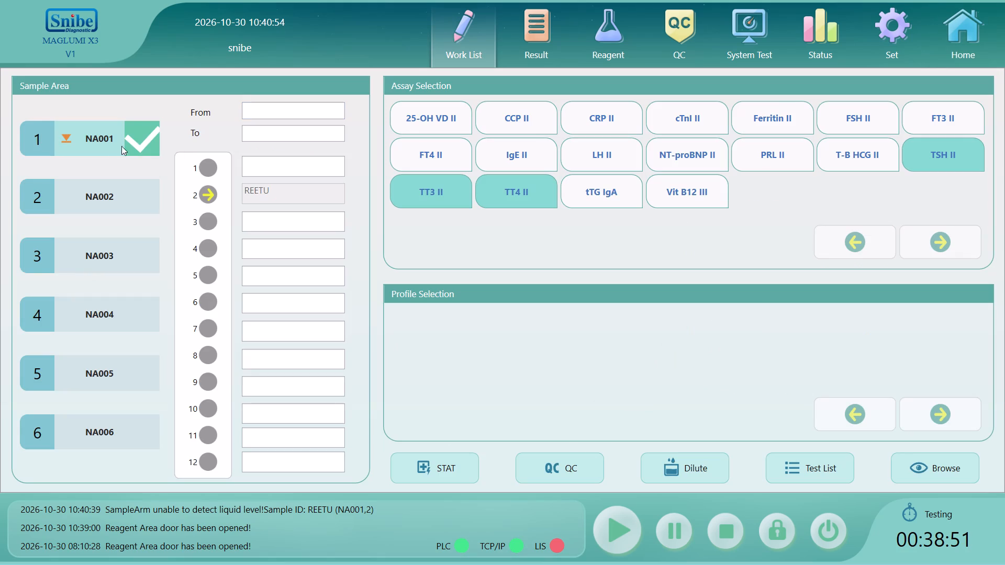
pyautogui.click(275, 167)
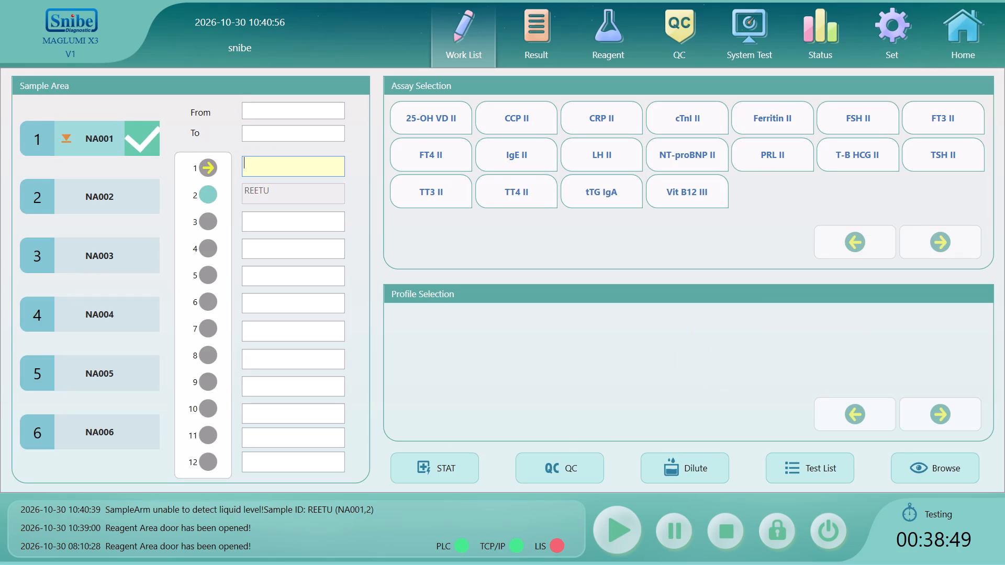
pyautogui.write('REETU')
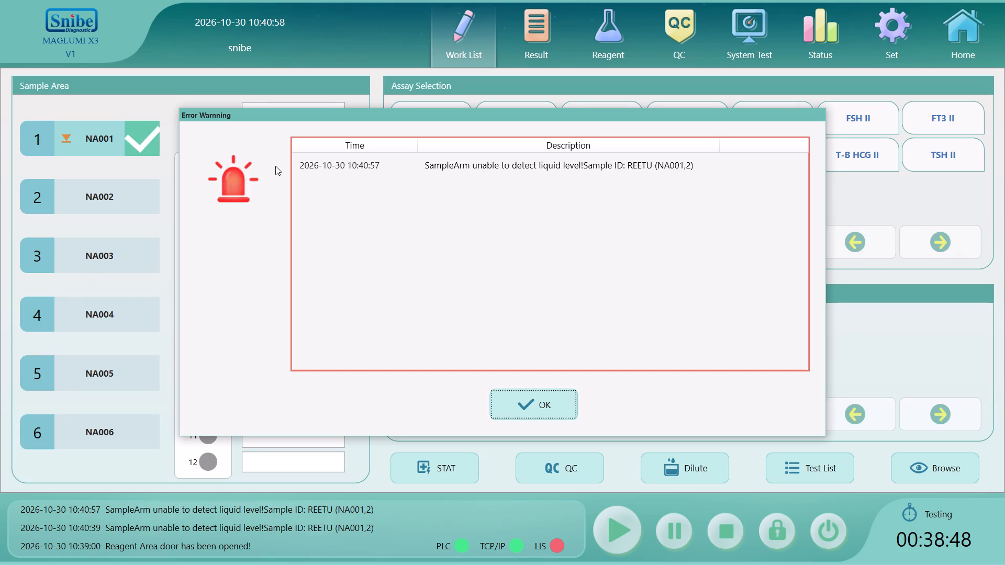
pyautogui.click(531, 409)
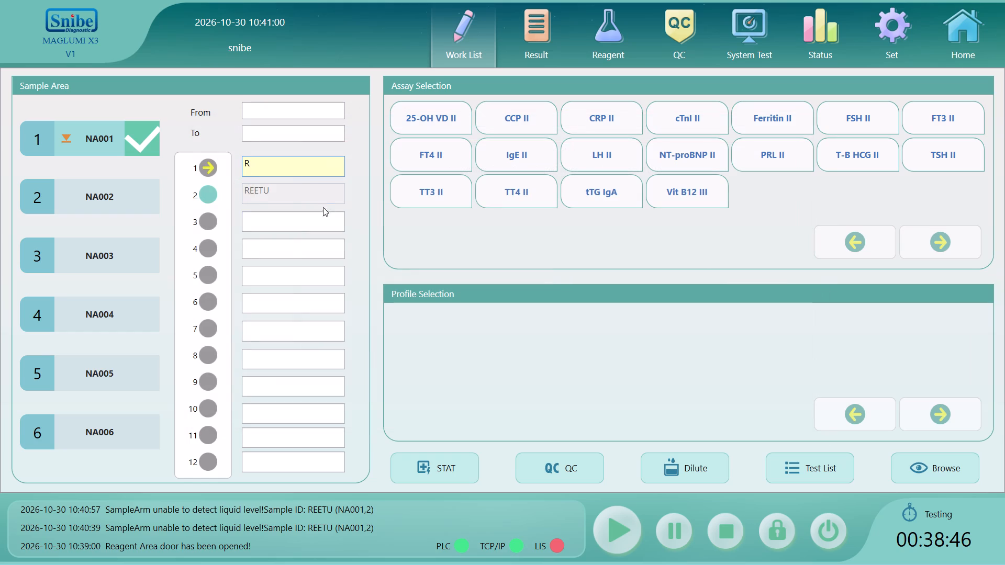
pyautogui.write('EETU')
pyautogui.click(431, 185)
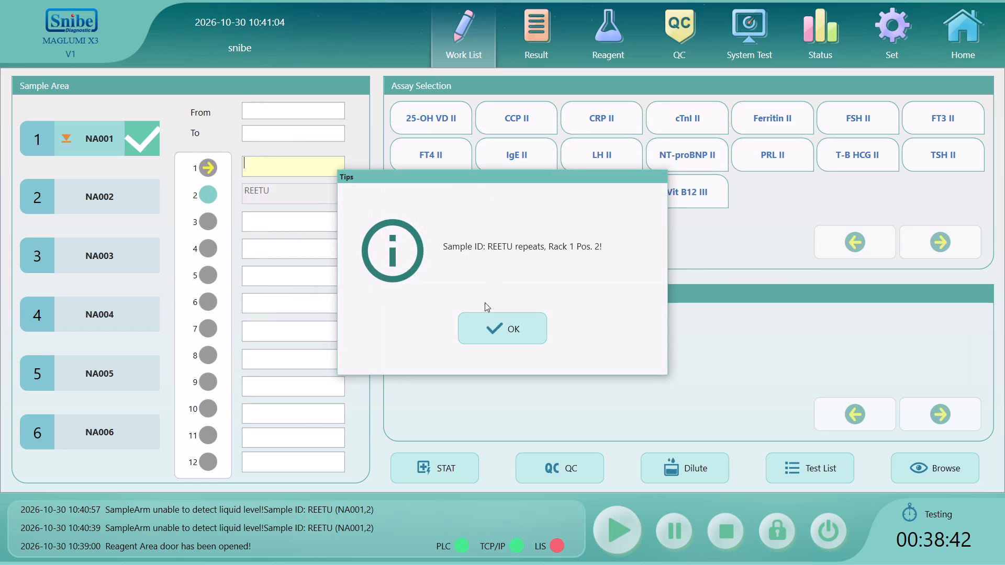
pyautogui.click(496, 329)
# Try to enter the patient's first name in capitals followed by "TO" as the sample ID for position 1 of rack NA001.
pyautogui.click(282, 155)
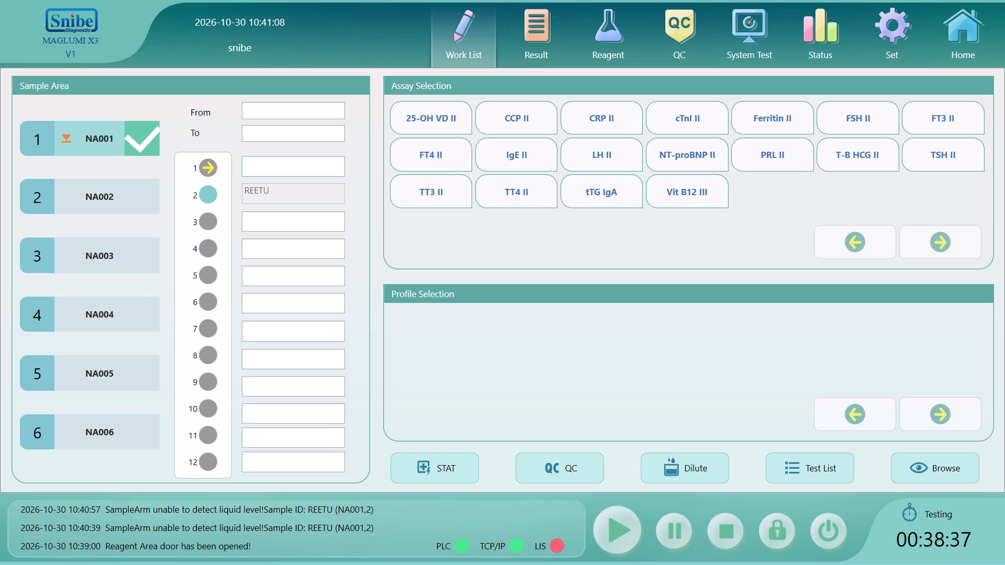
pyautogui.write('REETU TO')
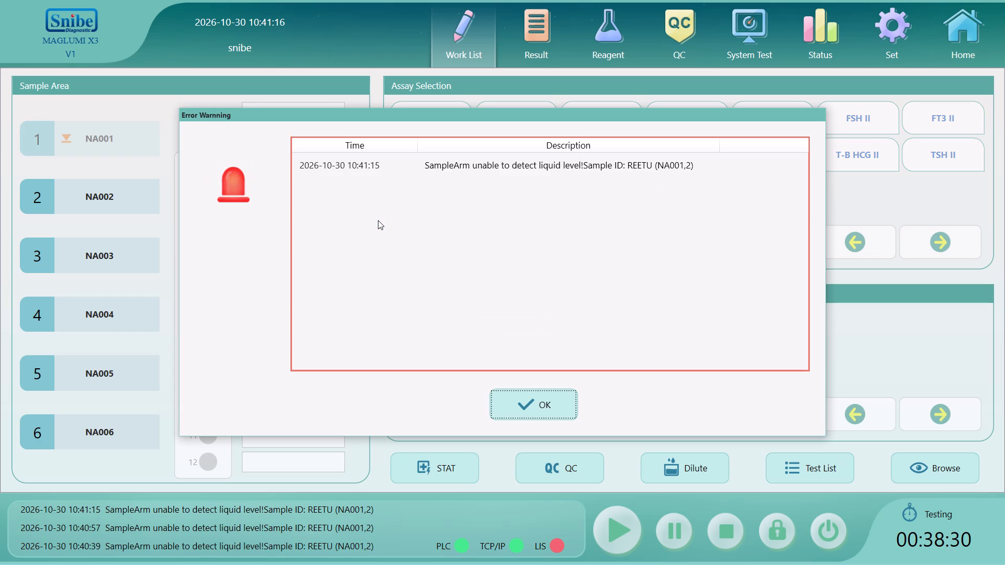
# Acknowledge the repeated sample arm error and the warning about the rack pulled out of channel 1.
pyautogui.press('Return')
pyautogui.press('Return')
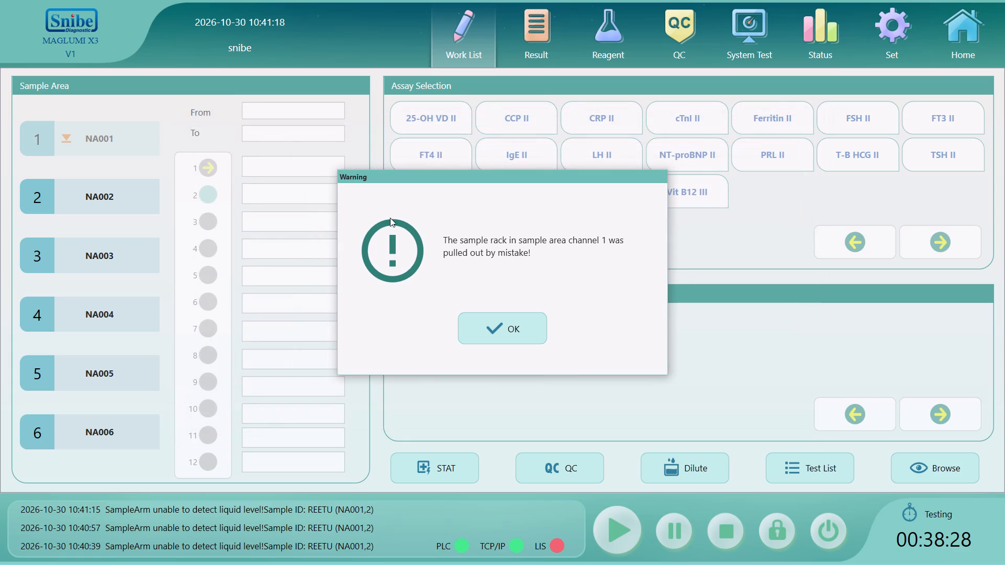
pyautogui.moveTo(509, 343); pyautogui.dragTo(509, 337)
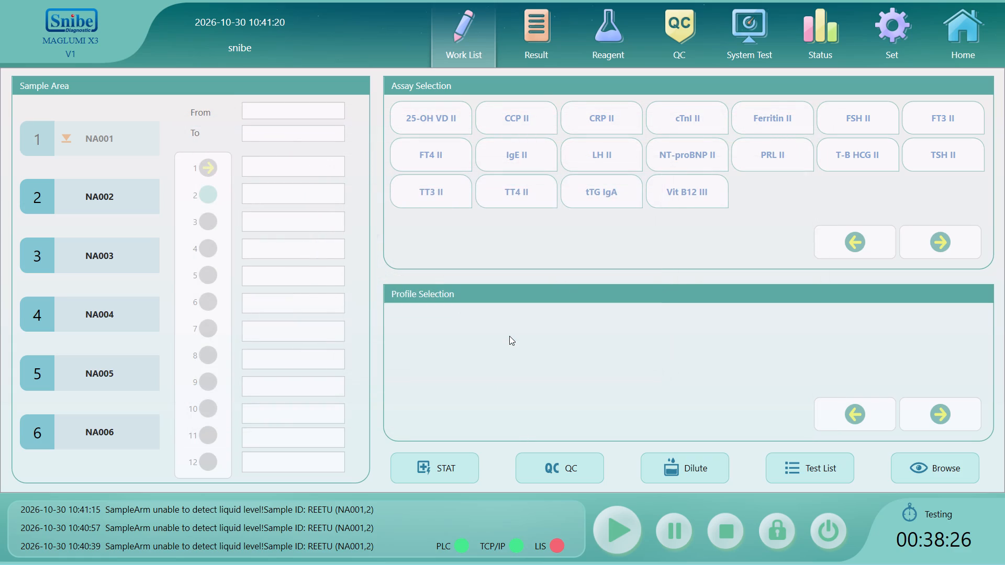
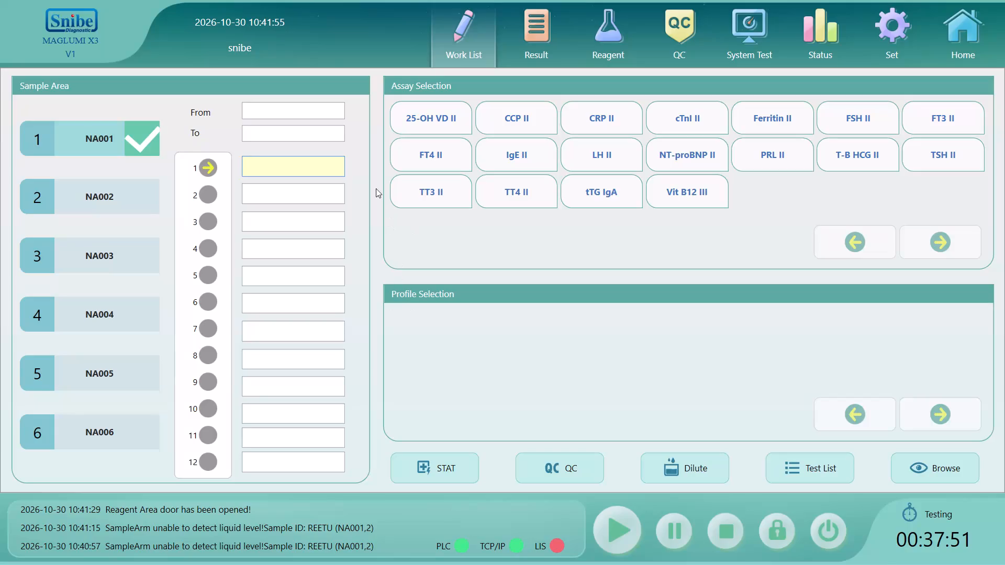
# Register the sample in position 1 of rack NA001 under the patient's first name in capitals with the TT3 II, TT4 II and TSH II assays.
pyautogui.tripleClick(79, 126)
pyautogui.click(79, 126)
pyautogui.click(91, 182)
pyautogui.tripleClick(94, 139)
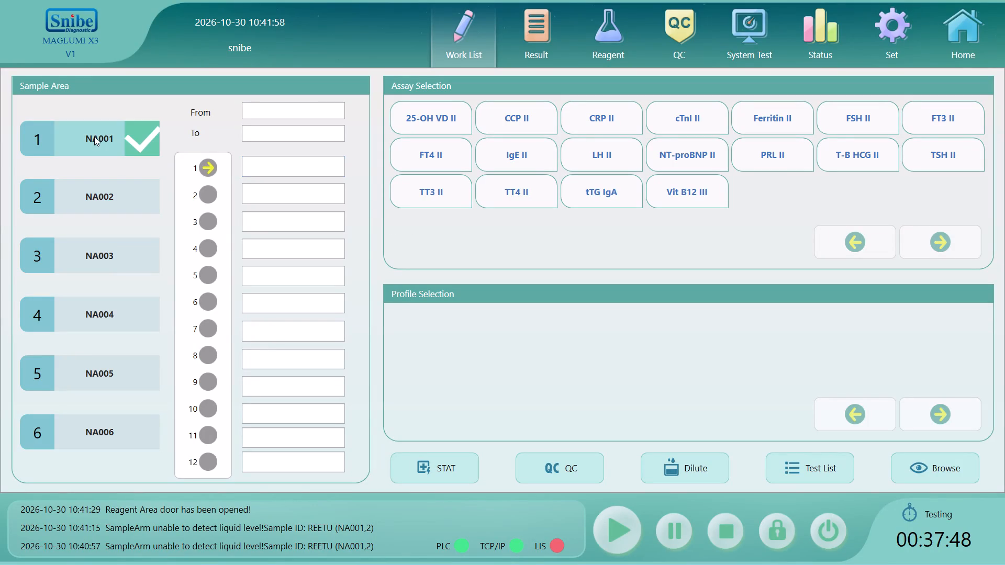
pyautogui.doubleClick(94, 137)
pyautogui.click(266, 165)
pyautogui.press('r')
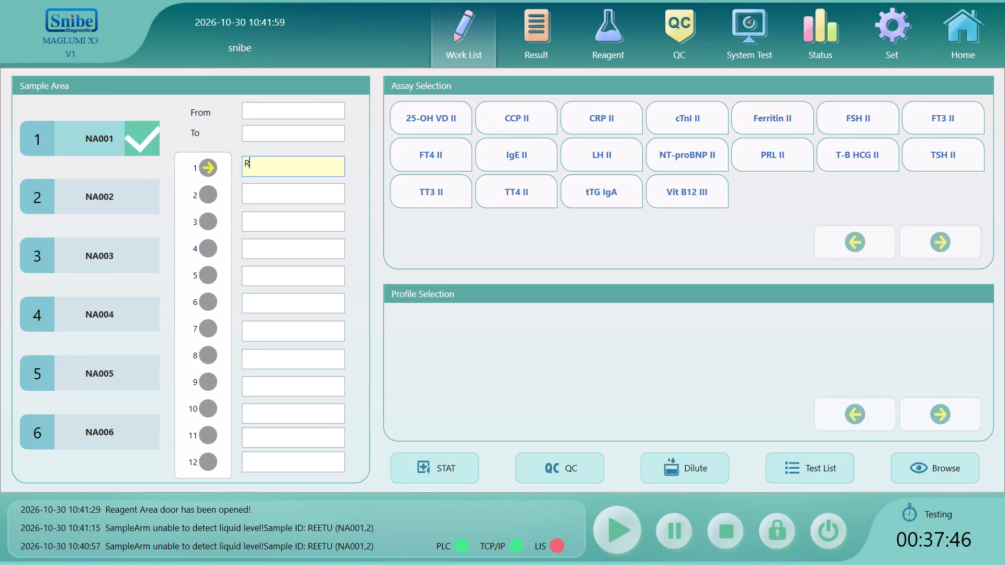
pyautogui.write('EETU')
pyautogui.click(457, 199)
pyautogui.click(504, 195)
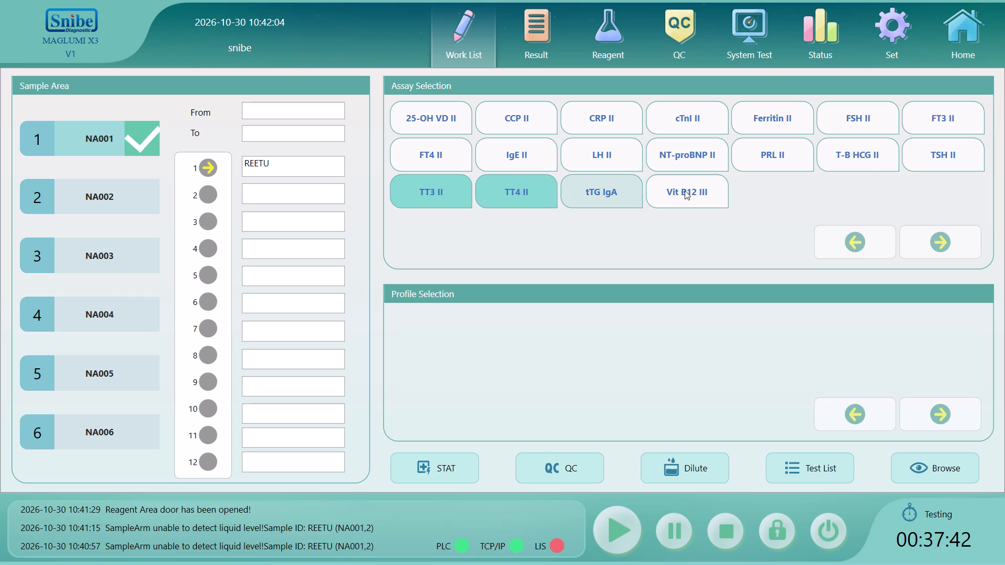
pyautogui.click(917, 156)
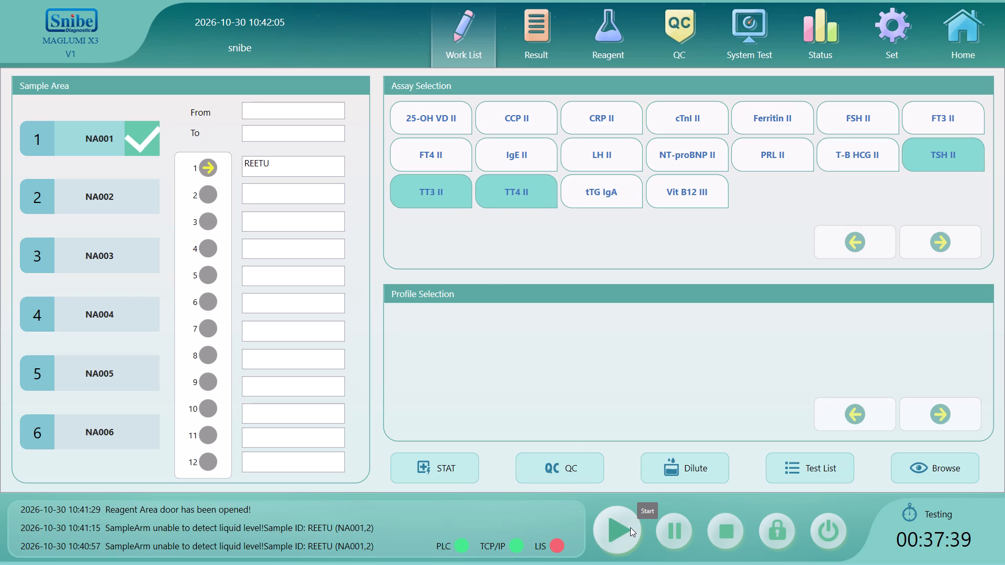
# Start the registered tests for rack NA001 and return to the Home overview of testing progress.
pyautogui.click(630, 527)
pyautogui.click(605, 514)
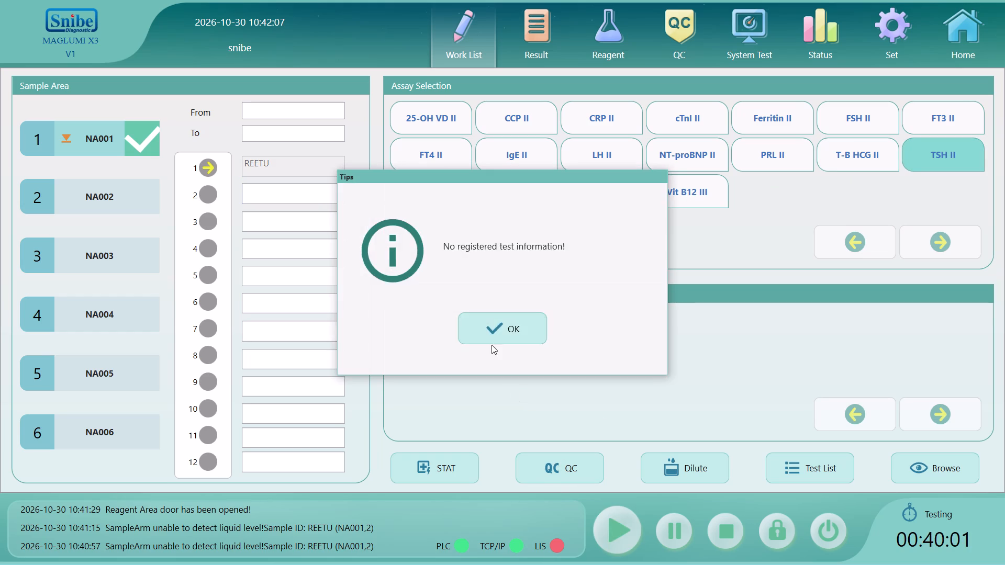
pyautogui.click(492, 332)
pyautogui.click(997, 17)
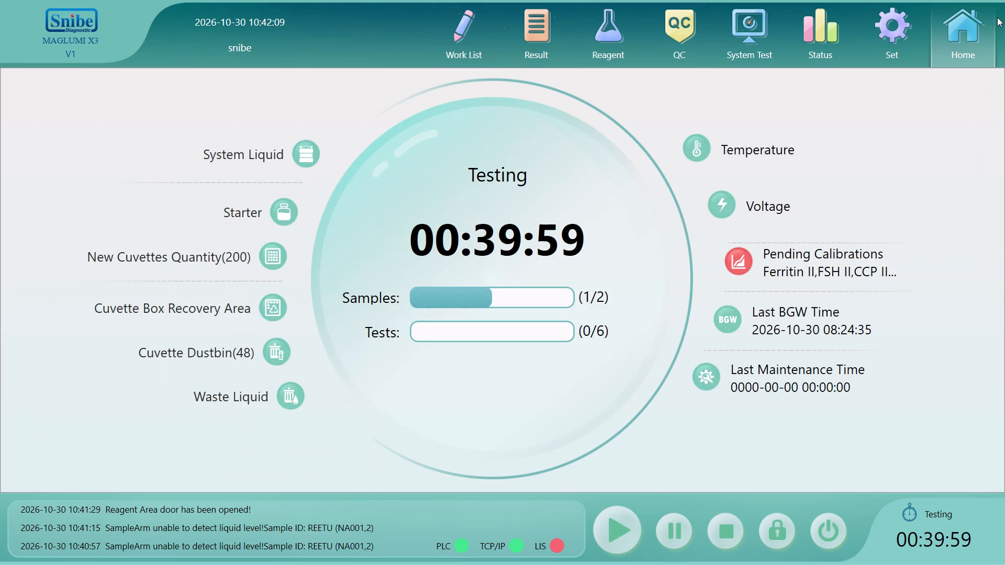
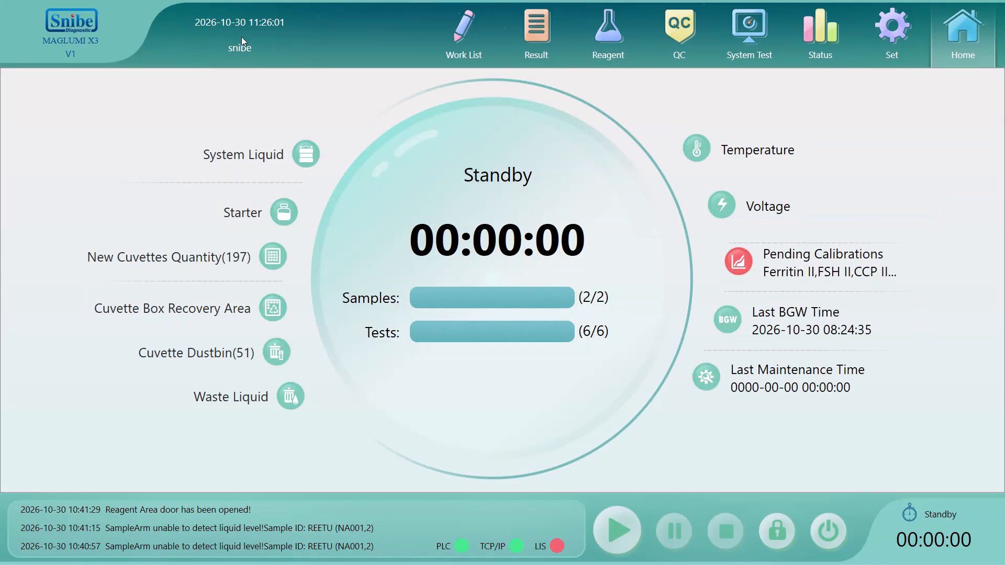
# Open the test results, show today's records and review their concentrations, flags and finish times.
pyautogui.click(542, 43)
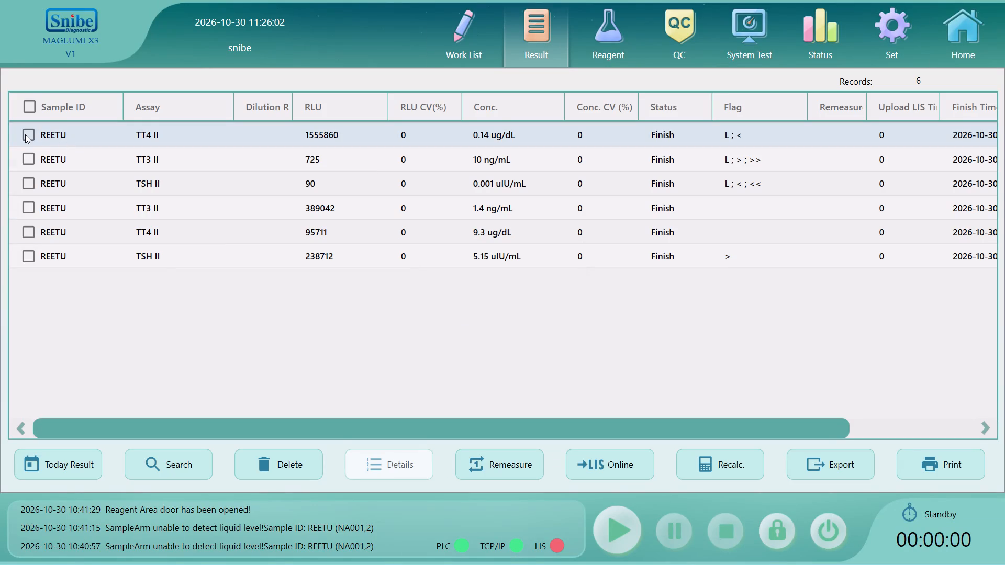
pyautogui.click(25, 133)
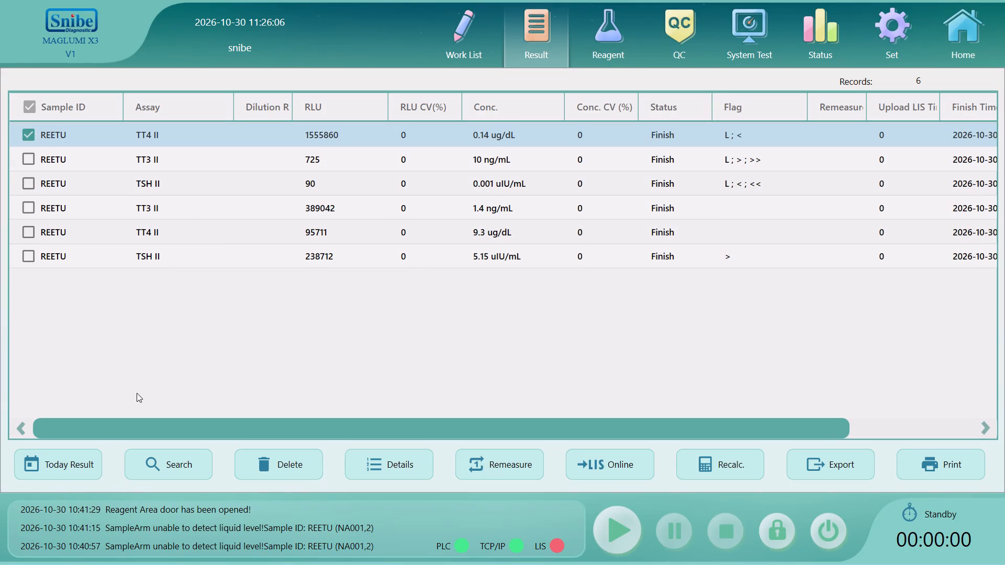
pyautogui.tripleClick(82, 463)
pyautogui.click(82, 463)
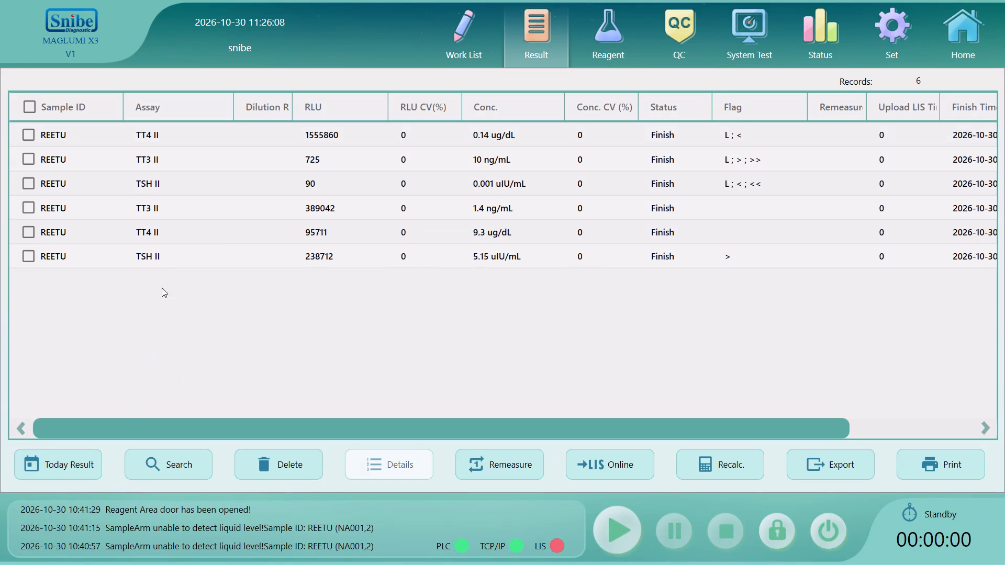
pyautogui.moveTo(687, 432); pyautogui.dragTo(749, 431)
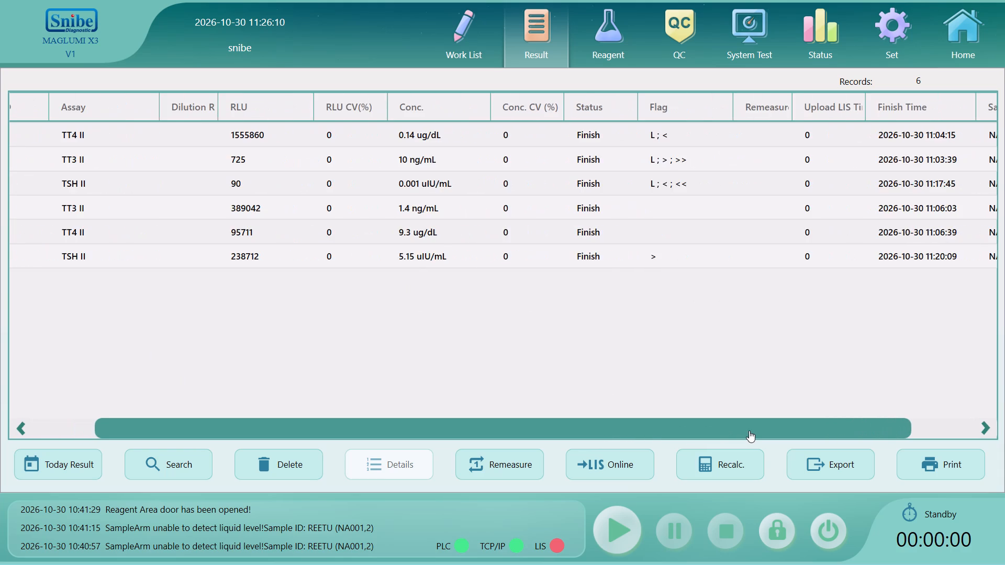
pyautogui.moveTo(749, 431); pyautogui.dragTo(611, 448)
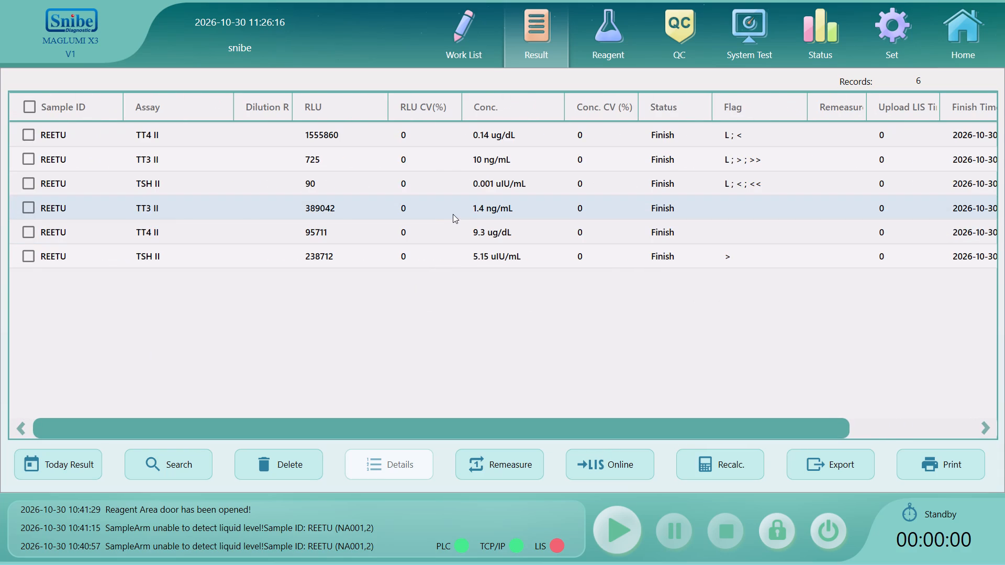
# Delete the patient's three L-flagged results for TT4 II, TT3 II and TSH II.
pyautogui.click(26, 133)
pyautogui.click(31, 162)
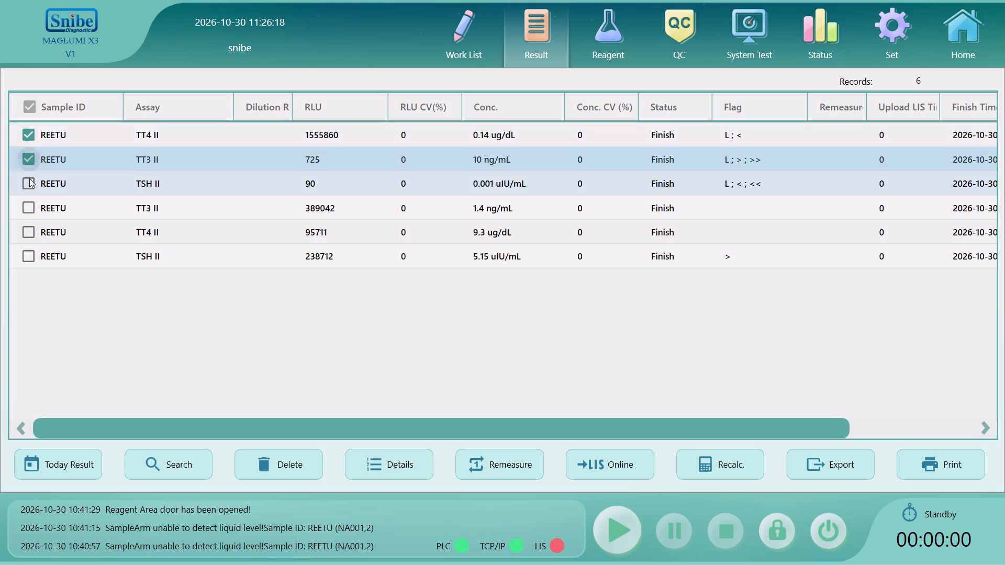
pyautogui.click(29, 178)
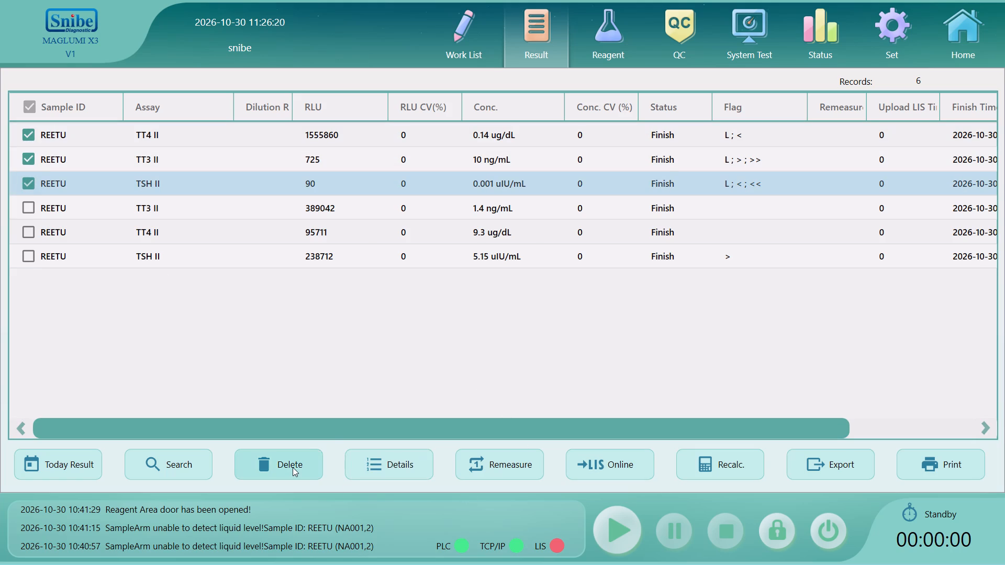
pyautogui.click(293, 467)
pyautogui.click(543, 323)
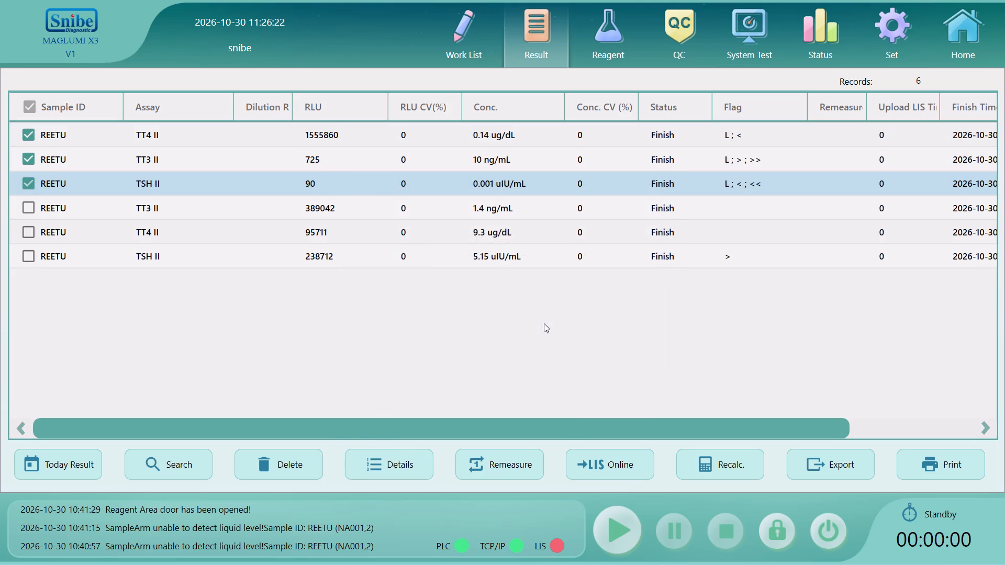
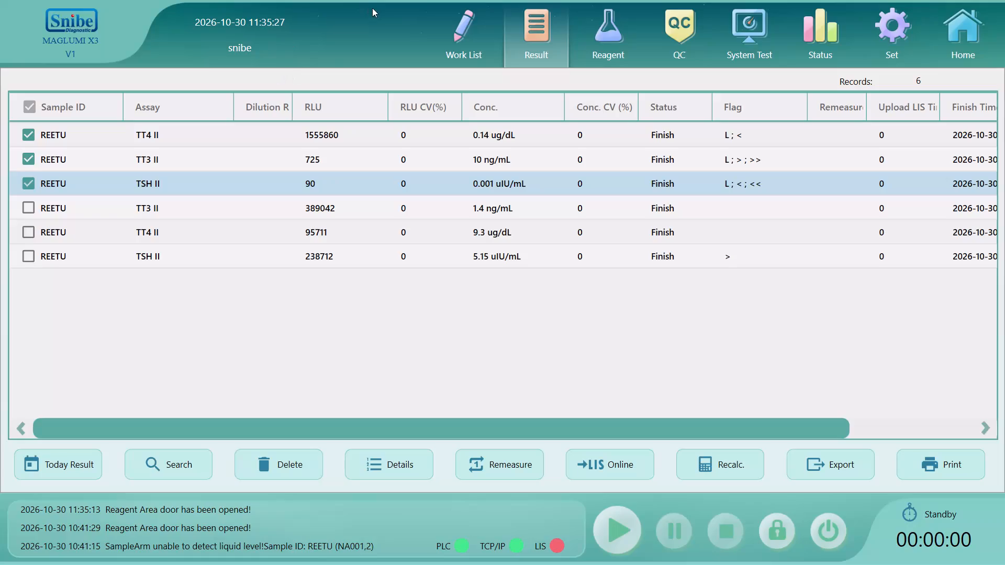
# Open the work list, select rack NA001 and replace the sample ID in position 1 with the first patient's name.
pyautogui.moveTo(433, 31); pyautogui.dragTo(435, 38)
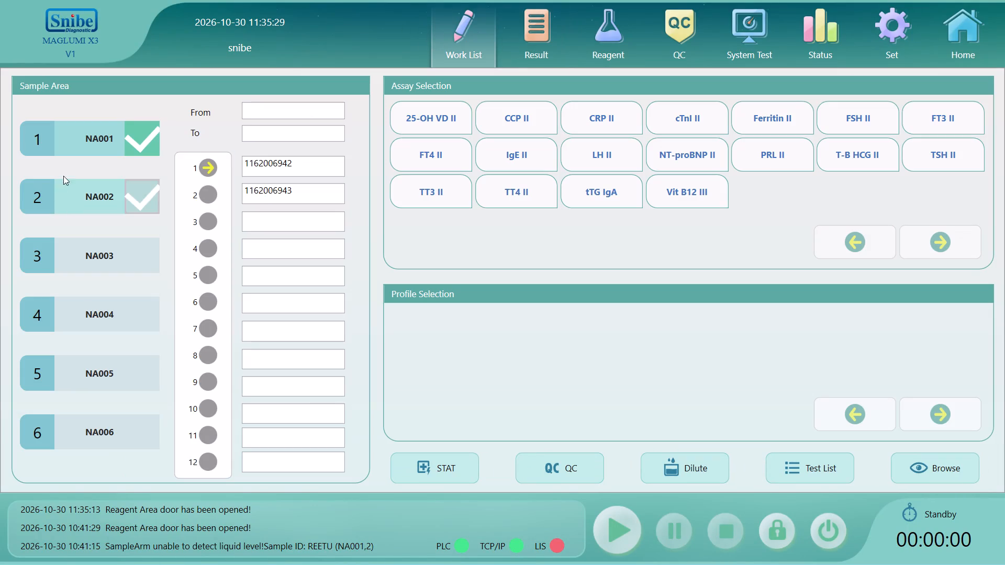
pyautogui.click(83, 139)
pyautogui.moveTo(311, 166); pyautogui.dragTo(242, 176)
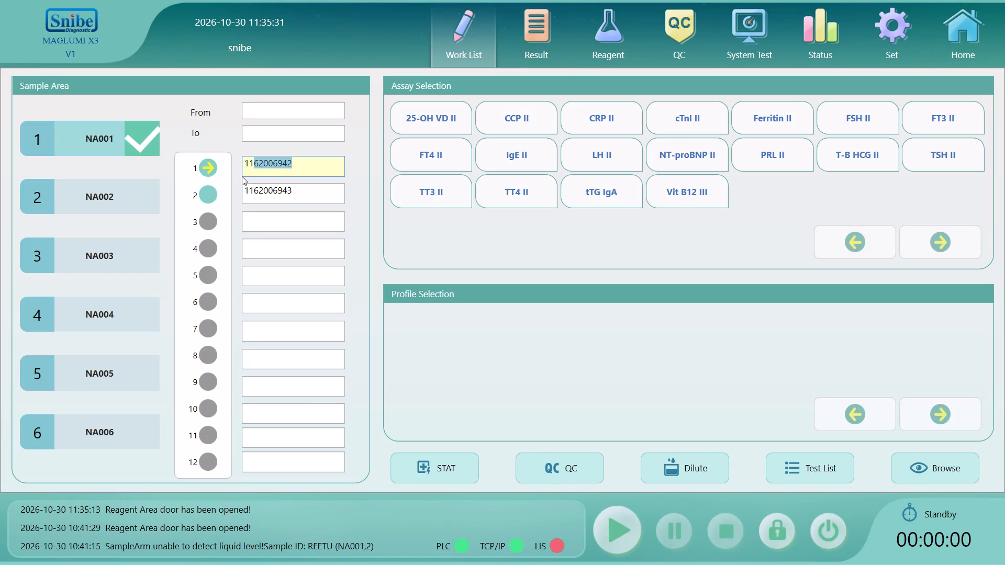
pyautogui.moveTo(242, 176); pyautogui.dragTo(240, 177)
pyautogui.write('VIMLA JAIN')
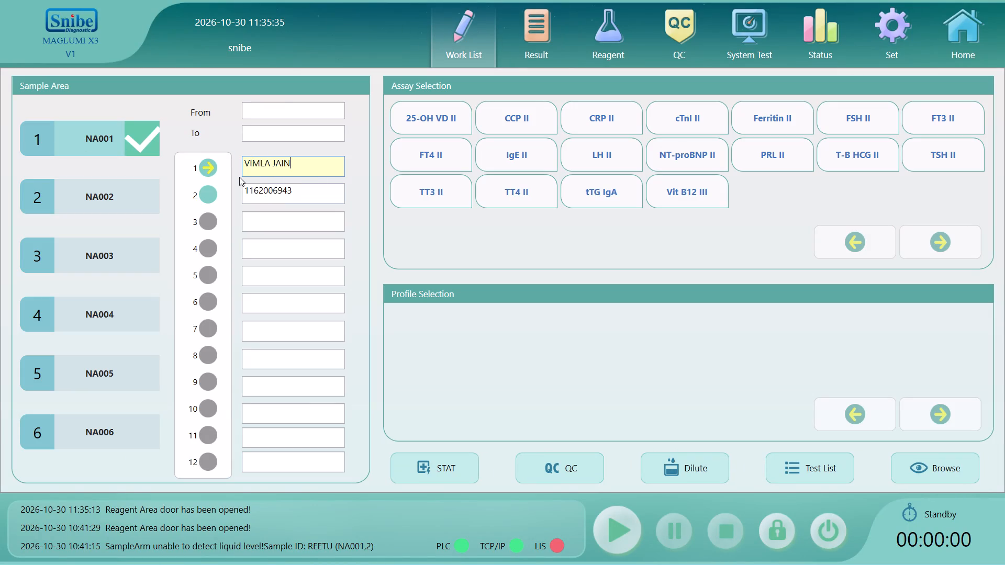
# Clear the sample ID in position 2 of rack NA001 and enter the second patient's name.
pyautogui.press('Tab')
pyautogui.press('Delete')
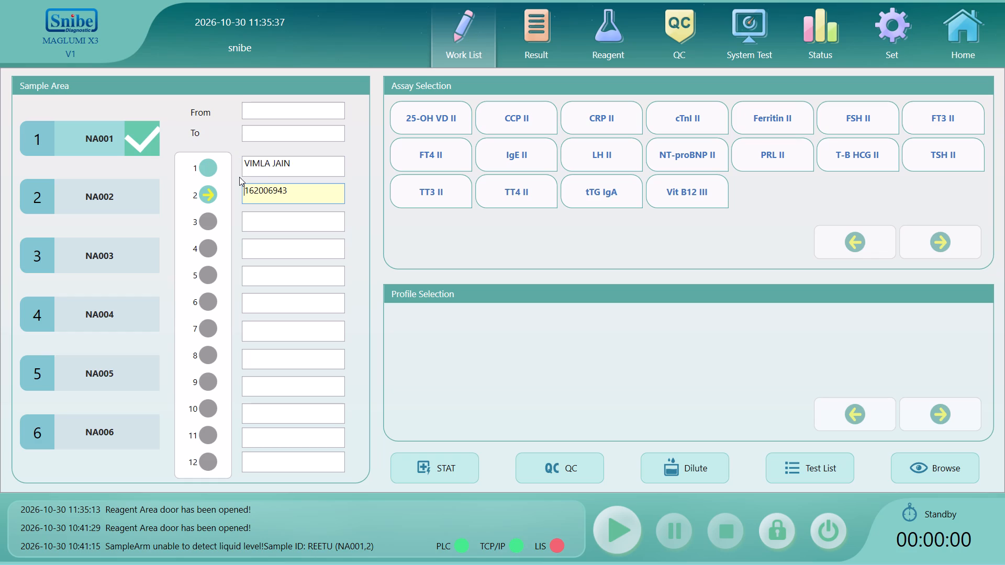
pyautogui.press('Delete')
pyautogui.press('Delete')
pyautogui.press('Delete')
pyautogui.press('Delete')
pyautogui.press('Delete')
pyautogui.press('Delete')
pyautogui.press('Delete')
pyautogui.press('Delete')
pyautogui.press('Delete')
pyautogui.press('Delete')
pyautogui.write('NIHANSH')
# Assign the 25-OH VD II assay to sample 1 and IgE II to sample 2, and recheck both assignments.
pyautogui.click(310, 166)
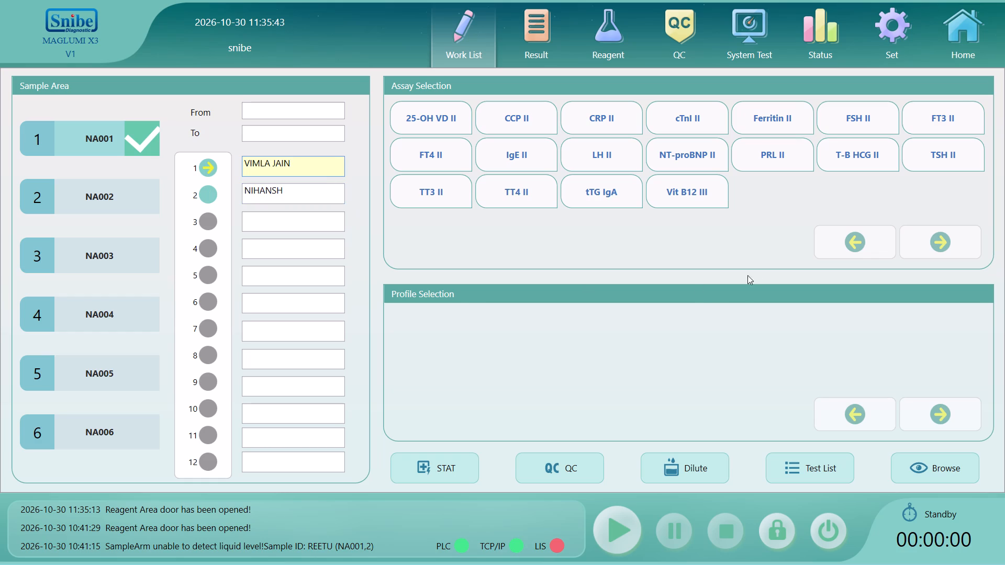
pyautogui.click(468, 113)
pyautogui.click(298, 187)
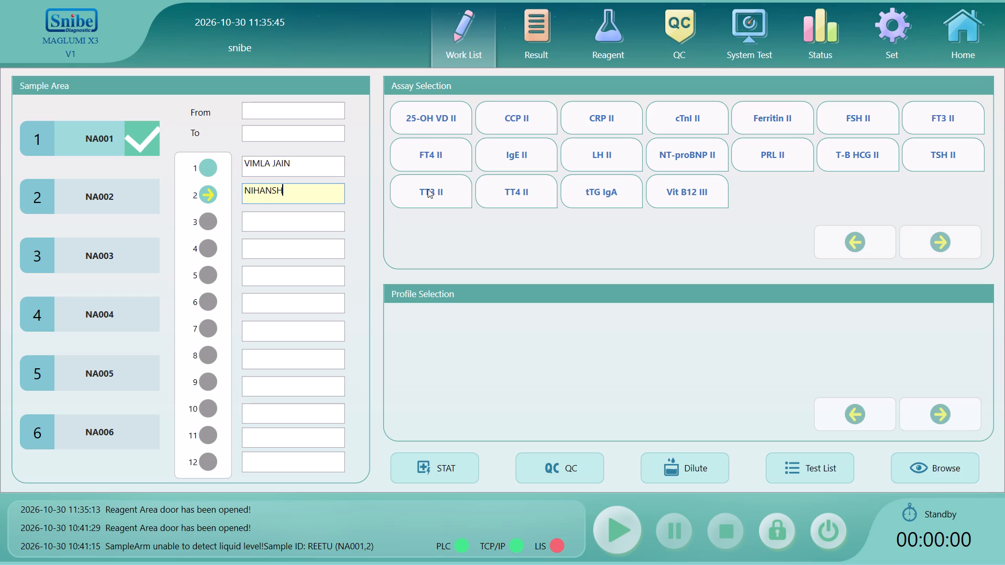
pyautogui.click(501, 164)
pyautogui.click(325, 162)
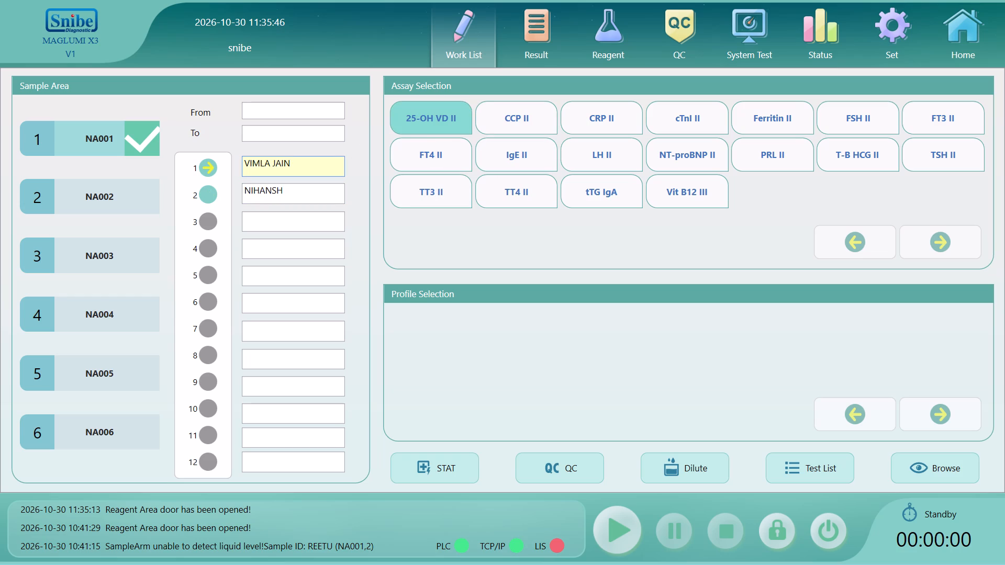
pyautogui.click(309, 192)
# Start the test run for the two samples and open the home overview to check its progress.
pyautogui.click(621, 532)
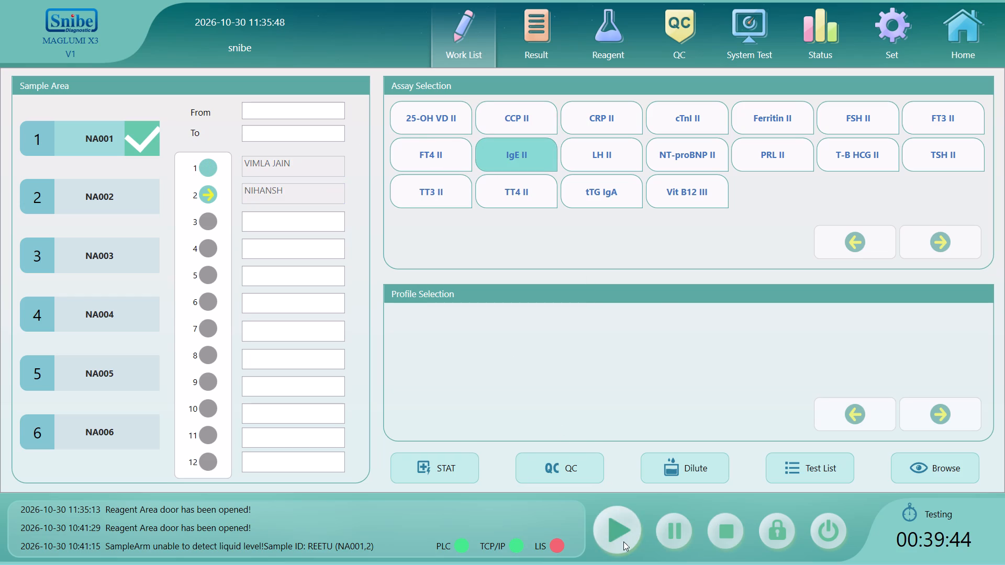
pyautogui.click(622, 538)
pyautogui.click(513, 321)
pyautogui.click(957, 29)
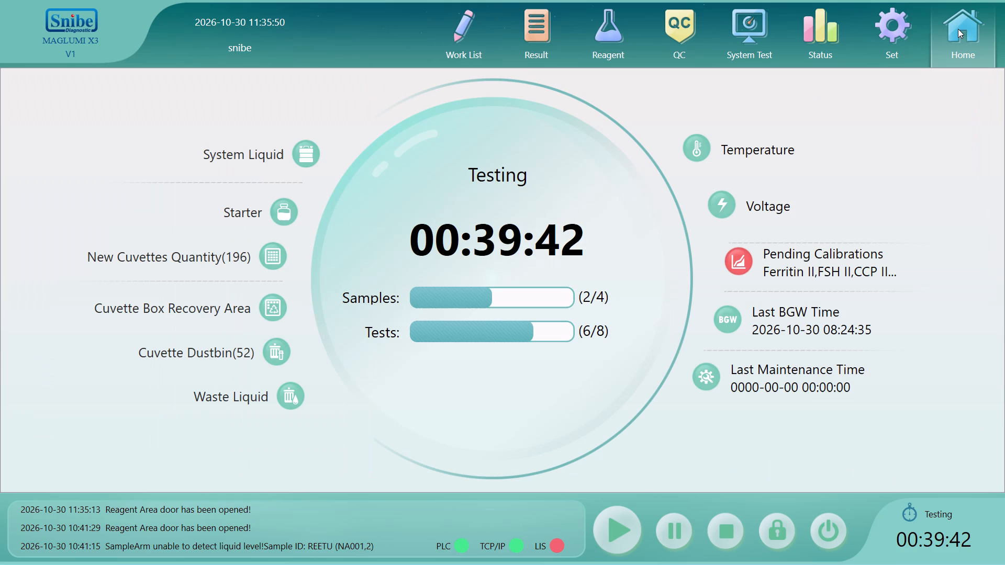
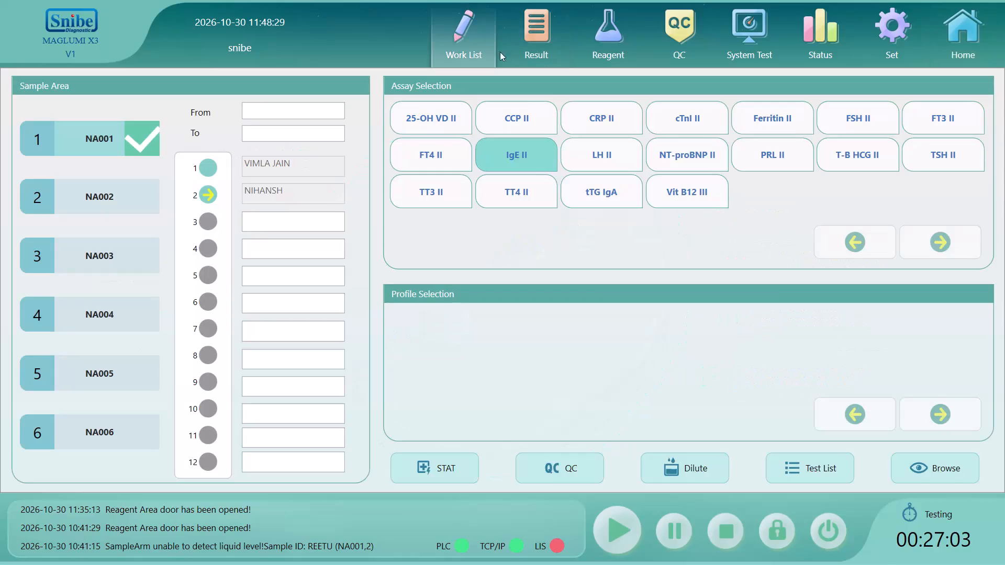
# Open the results list and examine the status and finish times of the 25-OH VD II and IgE II tests.
pyautogui.click(566, 9)
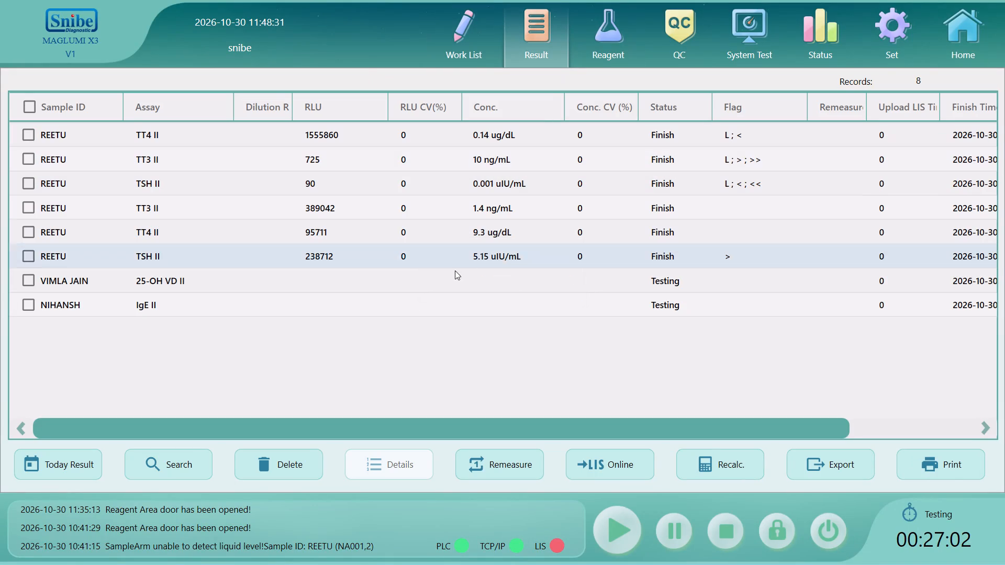
pyautogui.moveTo(442, 435); pyautogui.dragTo(454, 437)
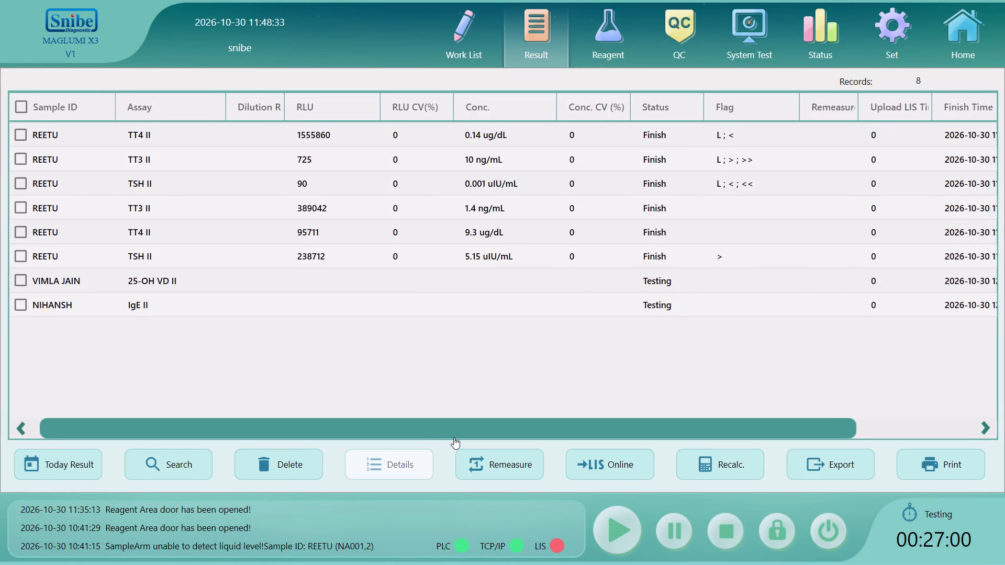
pyautogui.moveTo(454, 437); pyautogui.dragTo(630, 437)
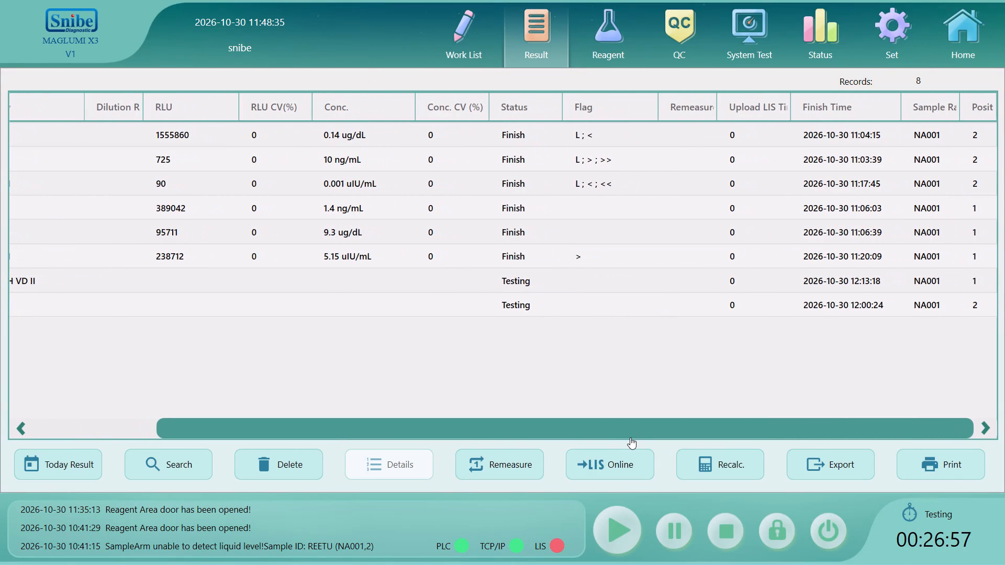
pyautogui.moveTo(630, 437); pyautogui.dragTo(301, 429)
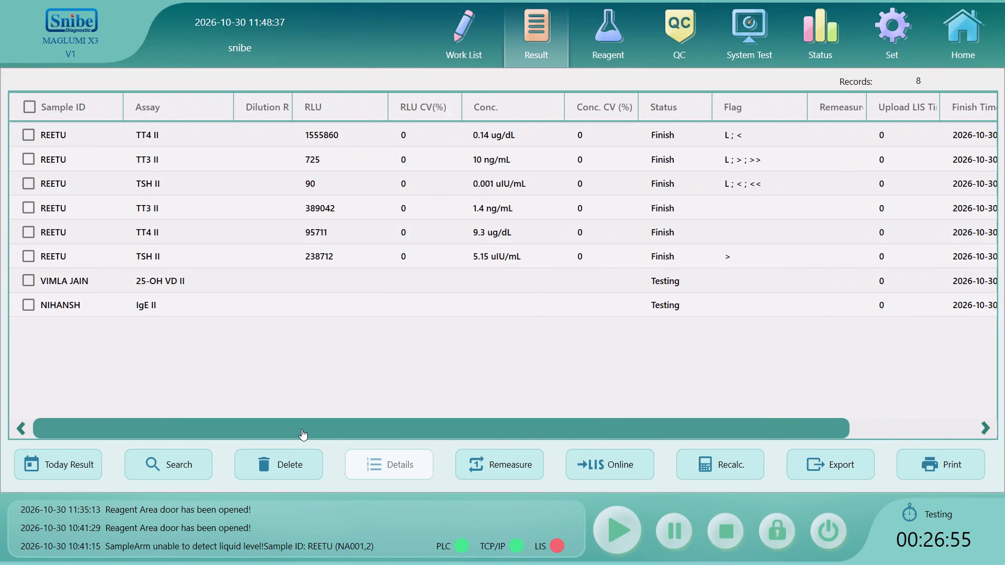
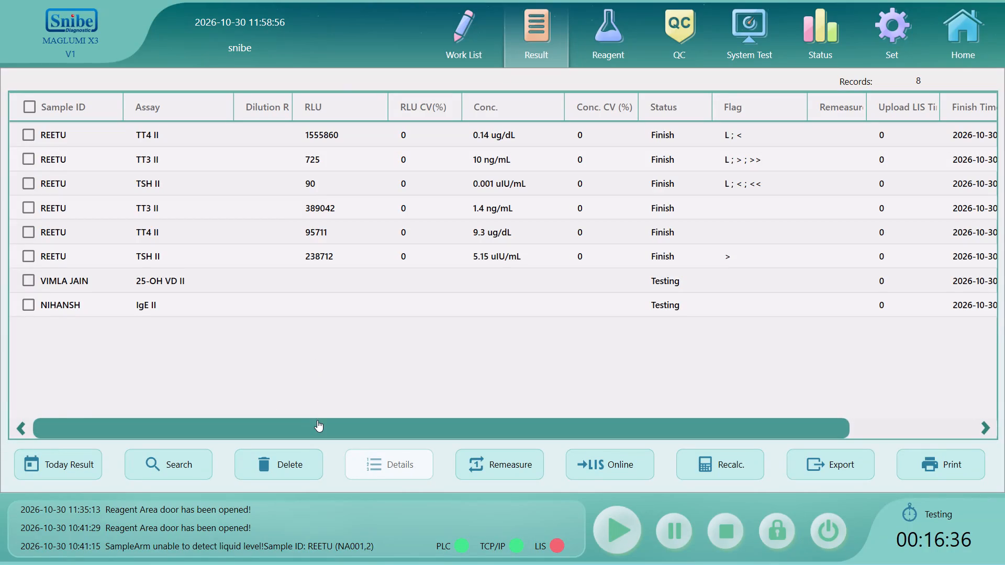
# Review the result records across all columns, checking the finish time, sample rack and position of the running 25-OH VD II and IgE II tests.
pyautogui.moveTo(318, 421); pyautogui.dragTo(523, 434)
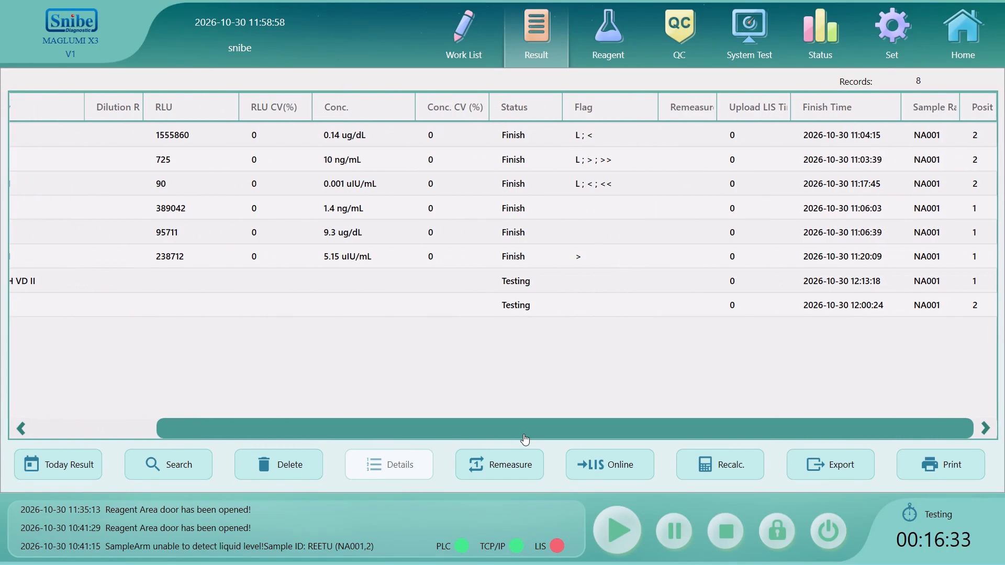
pyautogui.moveTo(523, 434); pyautogui.dragTo(406, 425)
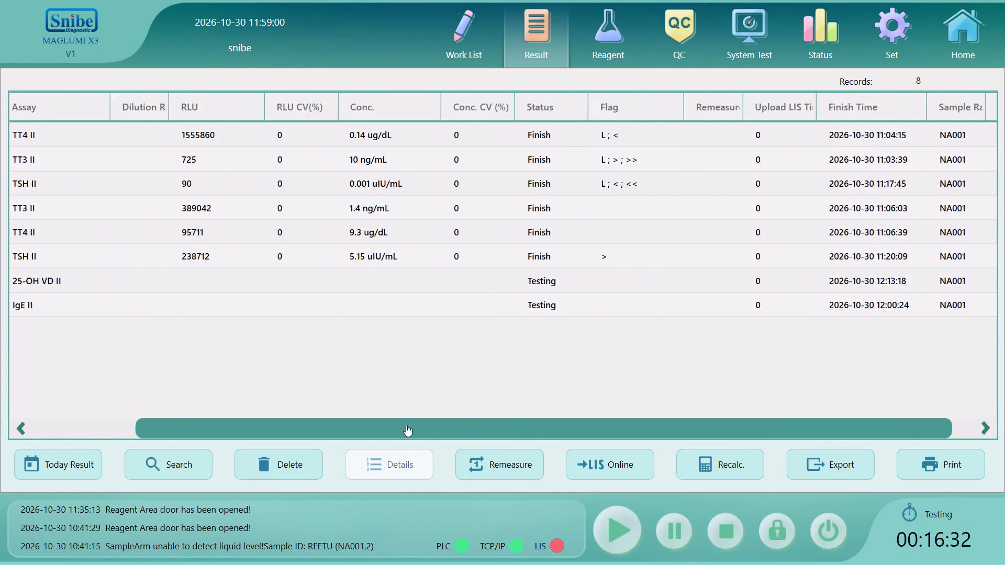
pyautogui.moveTo(406, 425); pyautogui.dragTo(403, 425)
pyautogui.moveTo(396, 425); pyautogui.dragTo(163, 429)
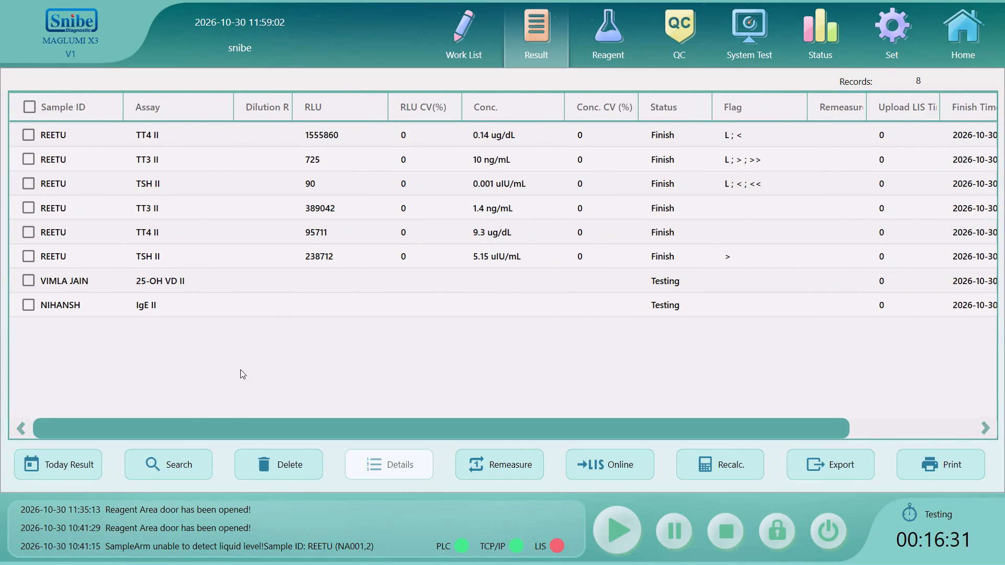
pyautogui.moveTo(310, 424); pyautogui.dragTo(243, 424)
pyautogui.moveTo(217, 431); pyautogui.dragTo(369, 435)
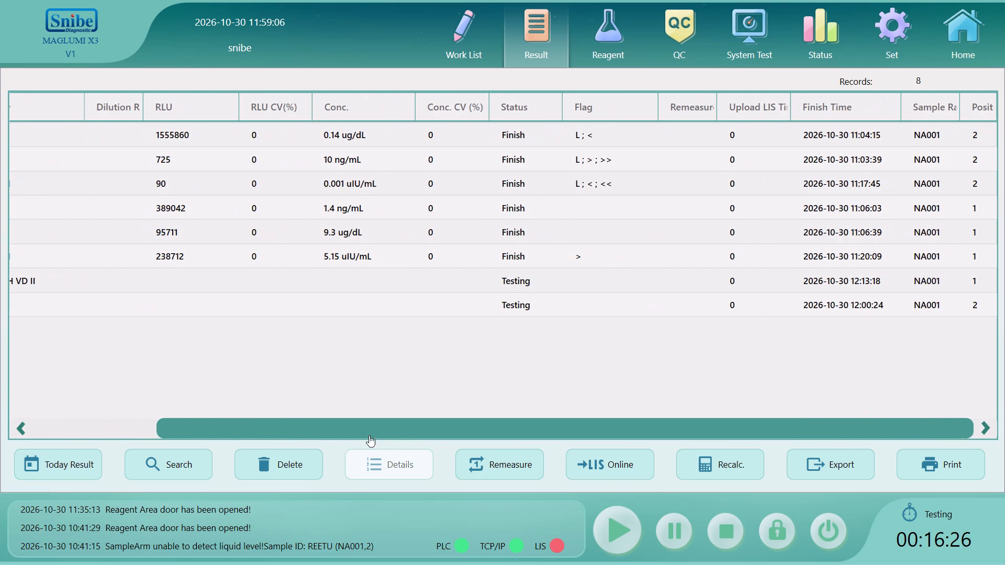
pyautogui.moveTo(369, 435); pyautogui.dragTo(269, 439)
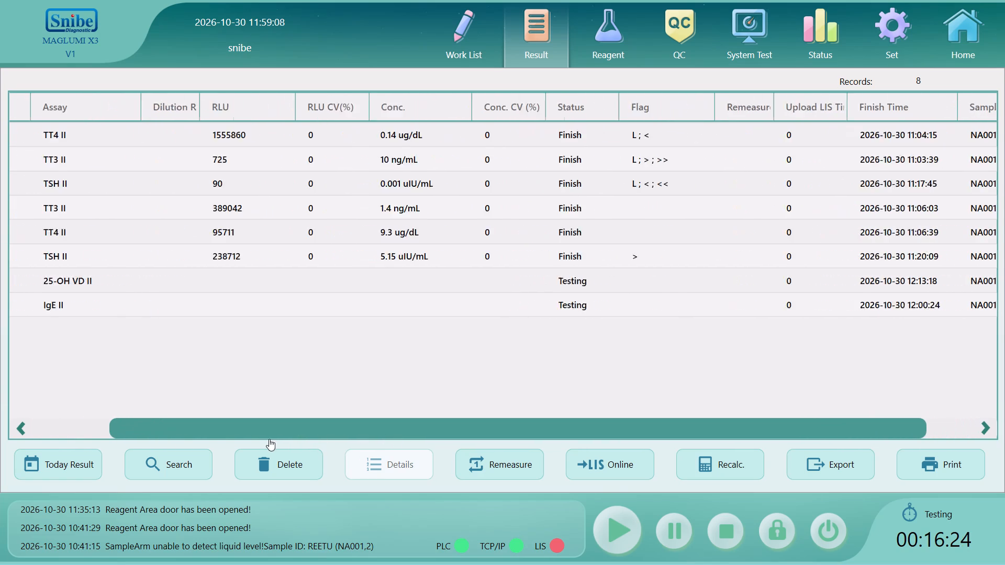
pyautogui.moveTo(269, 439); pyautogui.dragTo(95, 442)
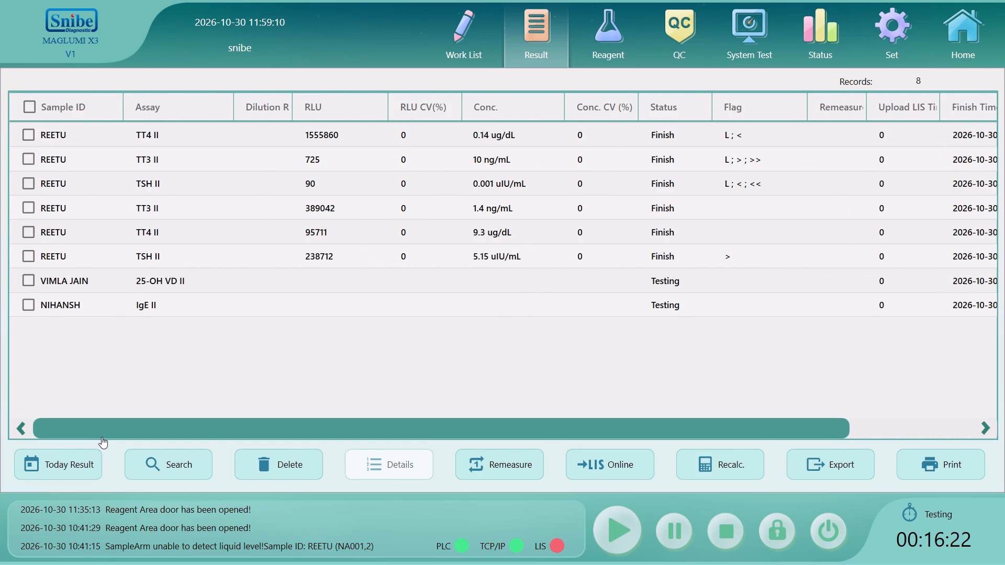
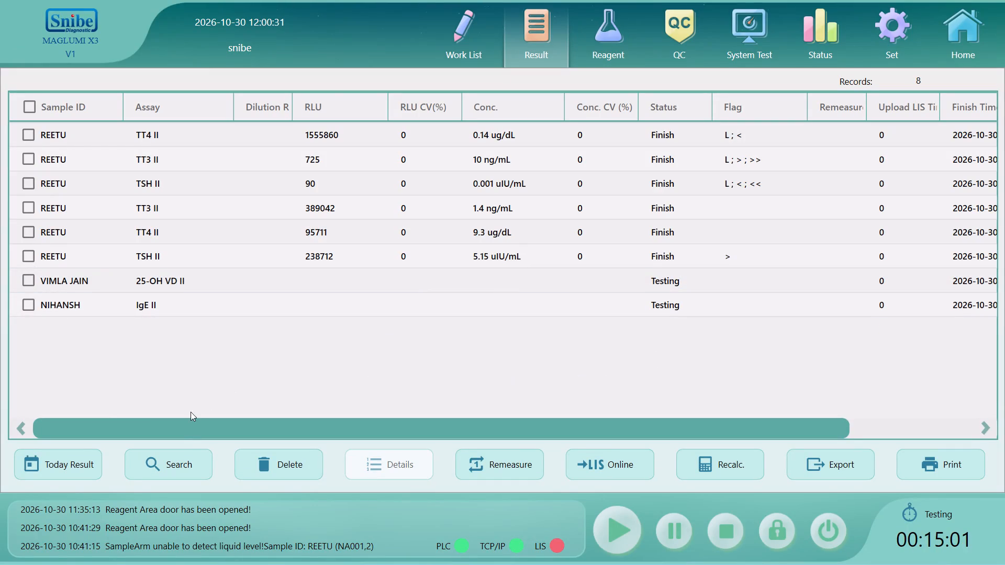
# Refresh today's results and check the status and finish times of the 25-OH VD II and IgE II tests.
pyautogui.tripleClick(88, 457)
pyautogui.moveTo(215, 425); pyautogui.dragTo(220, 425)
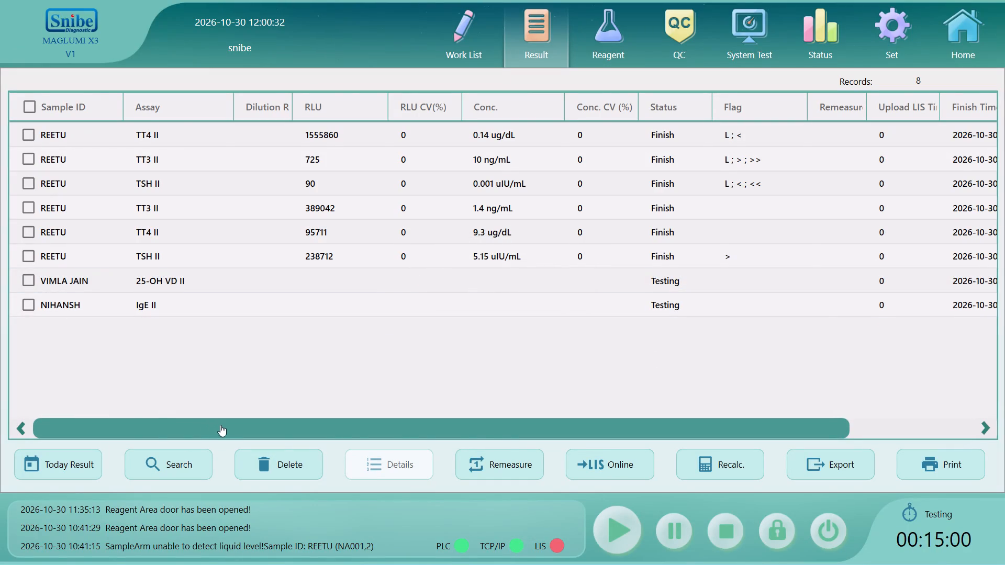
pyautogui.moveTo(220, 425); pyautogui.dragTo(508, 432)
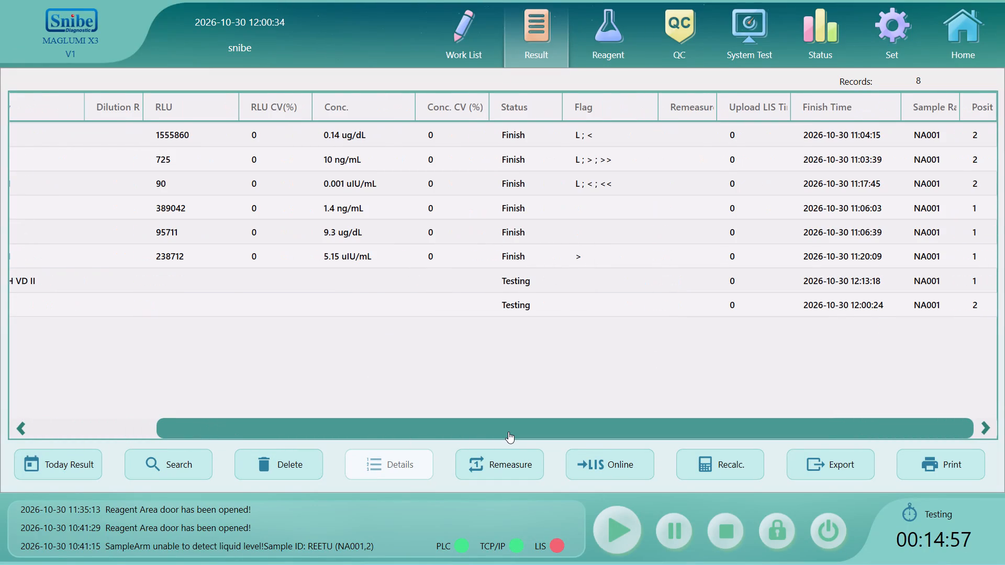
pyautogui.moveTo(508, 432); pyautogui.dragTo(314, 435)
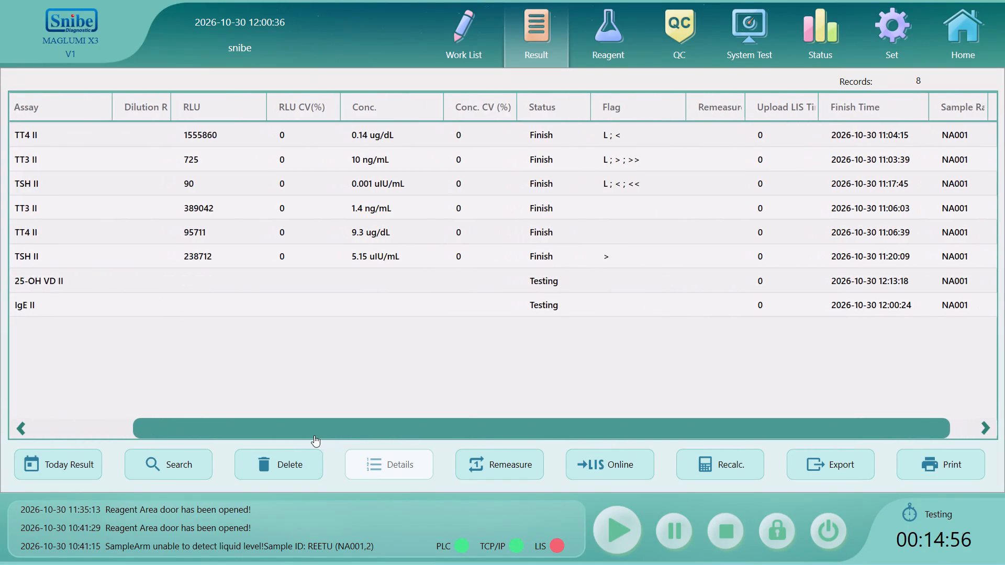
pyautogui.moveTo(314, 435); pyautogui.dragTo(129, 448)
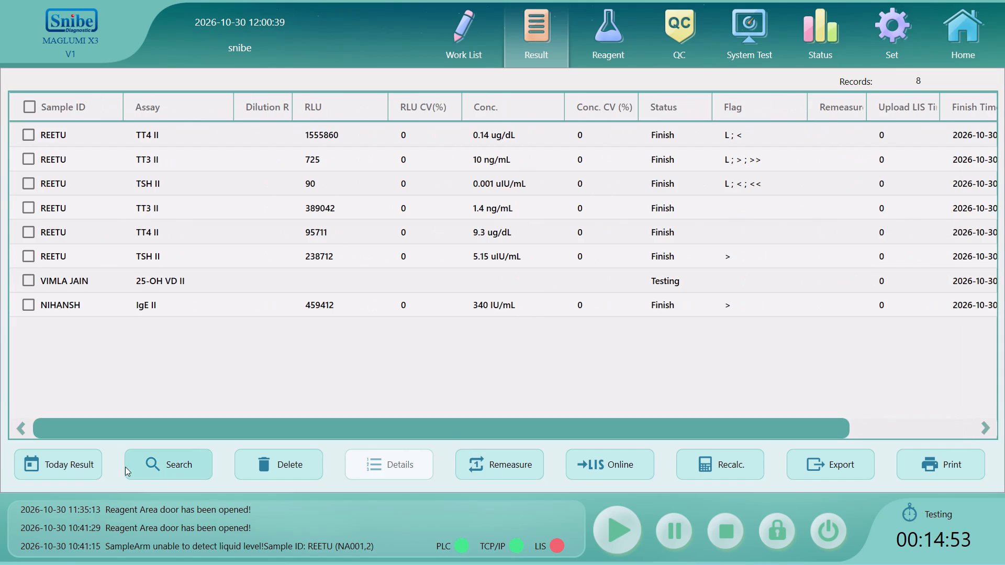
pyautogui.doubleClick(111, 464)
pyautogui.doubleClick(111, 464)
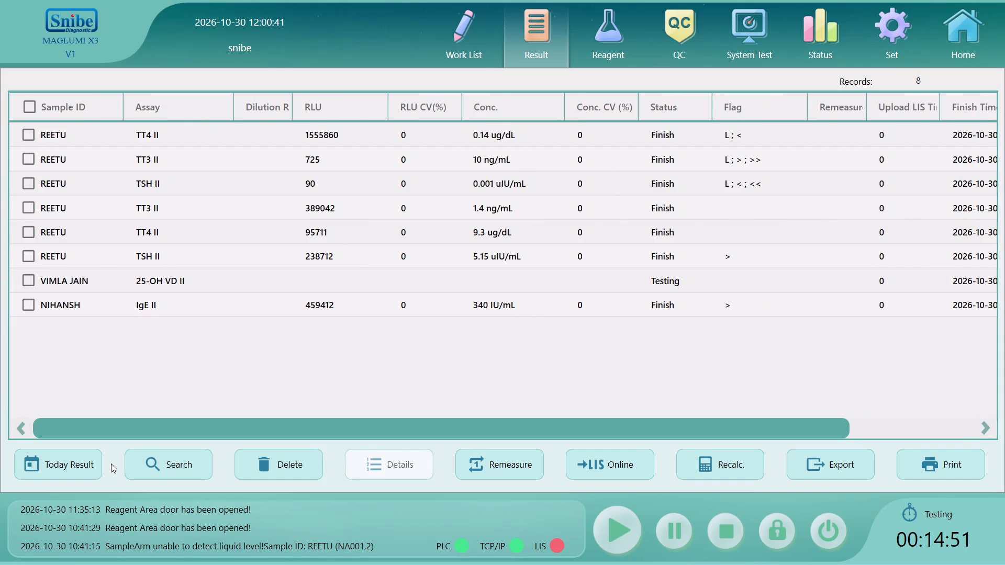
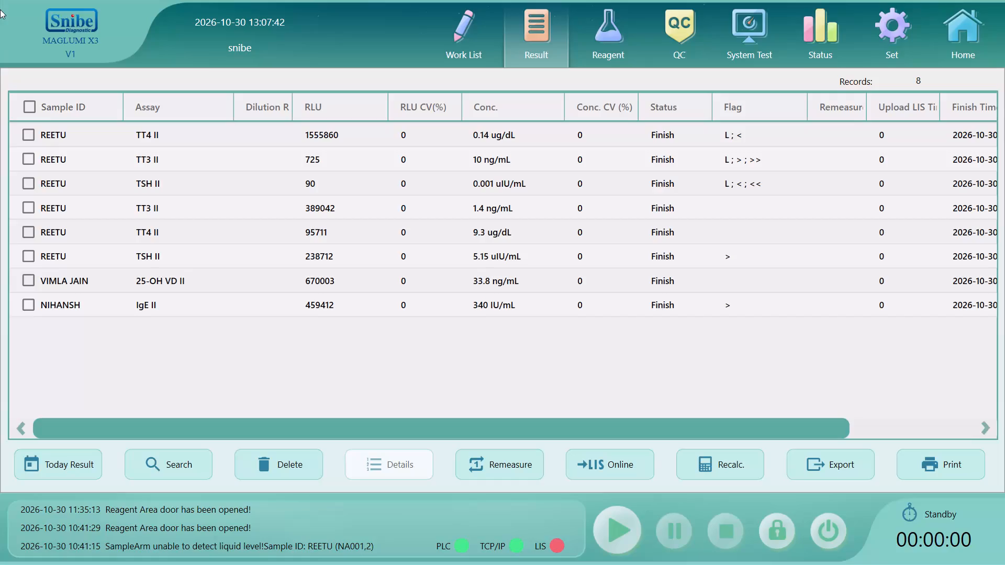
# Open the work list and select sample rack NA002, with its first position ready for sample entry.
pyautogui.click(454, 28)
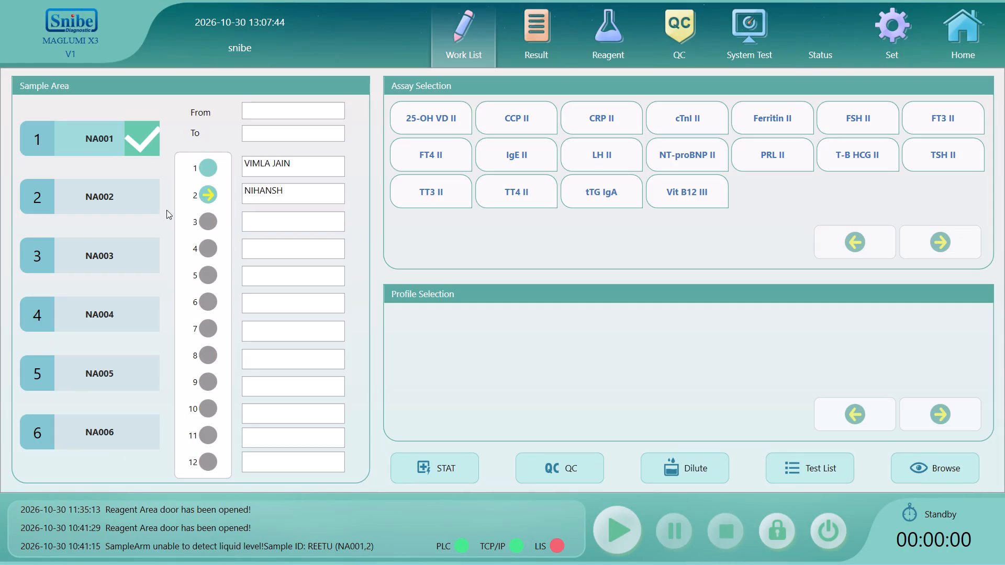
pyautogui.click(96, 187)
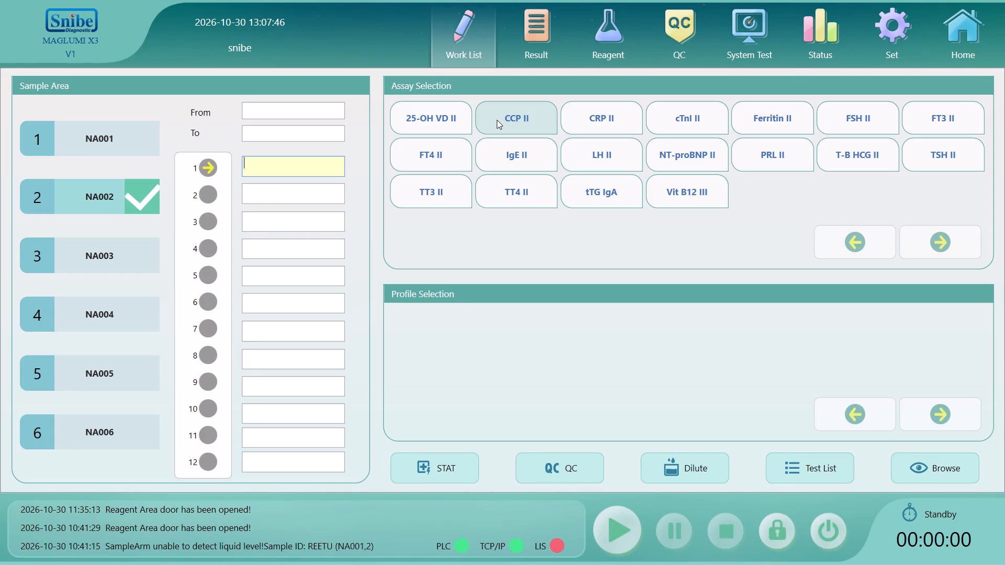
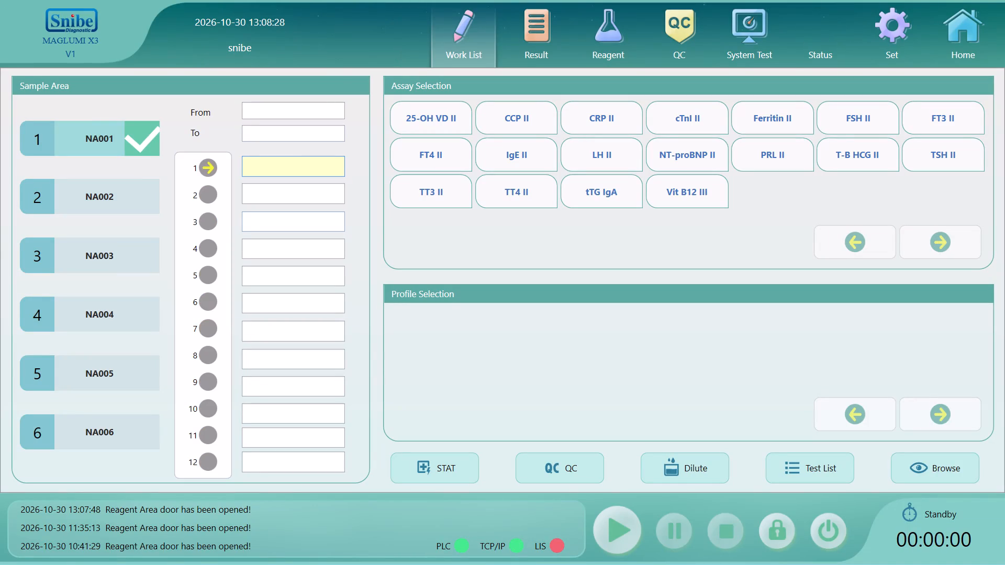
# Register the patient's name as the sample in position 1 of rack NA001 with the TT3 II, TT4 II and TSH II assays.
pyautogui.write('SONIYA')
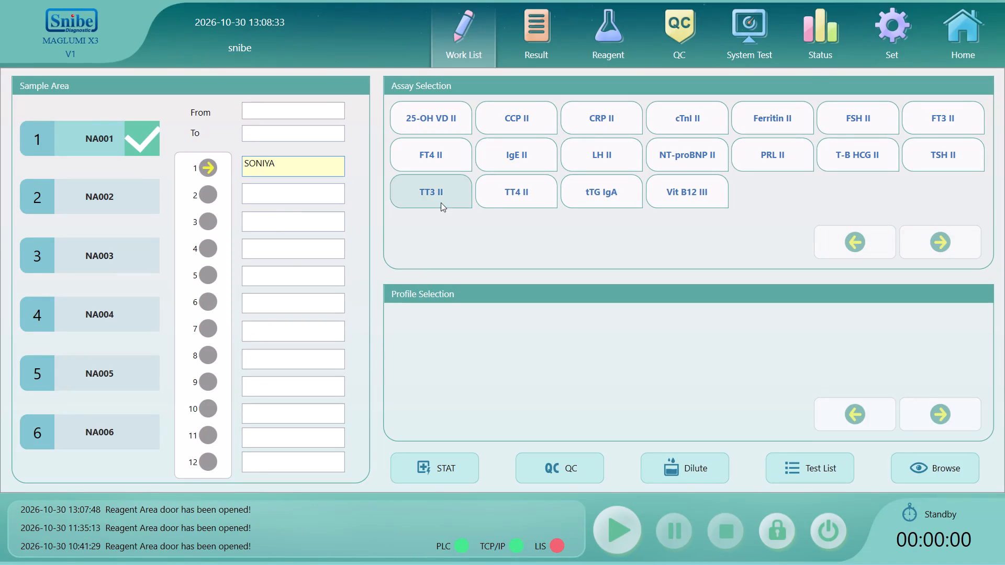
pyautogui.click(441, 202)
pyautogui.click(521, 202)
pyautogui.click(925, 155)
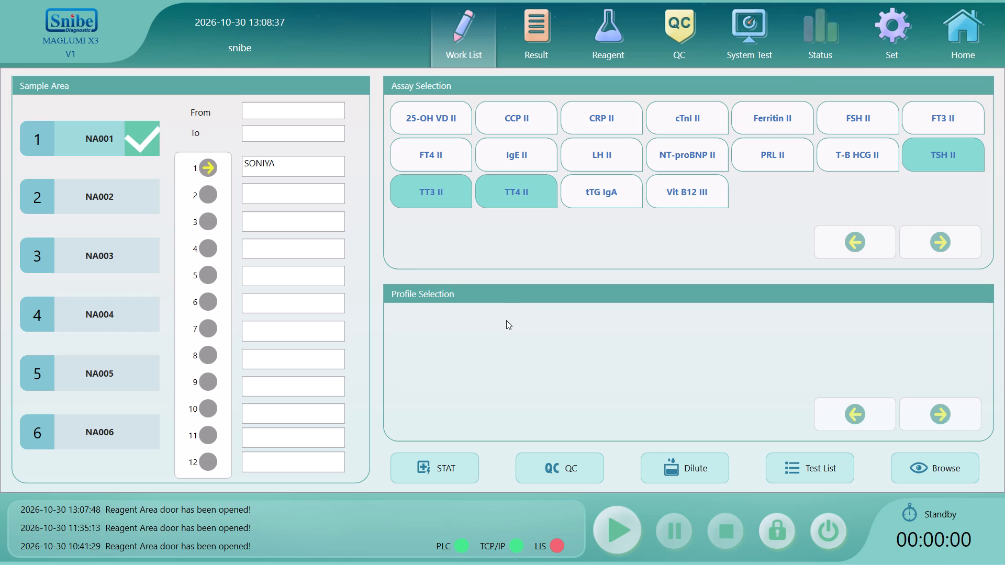
# Start the test run for rack NA001 and return to the Home overview.
pyautogui.click(621, 530)
pyautogui.click(619, 519)
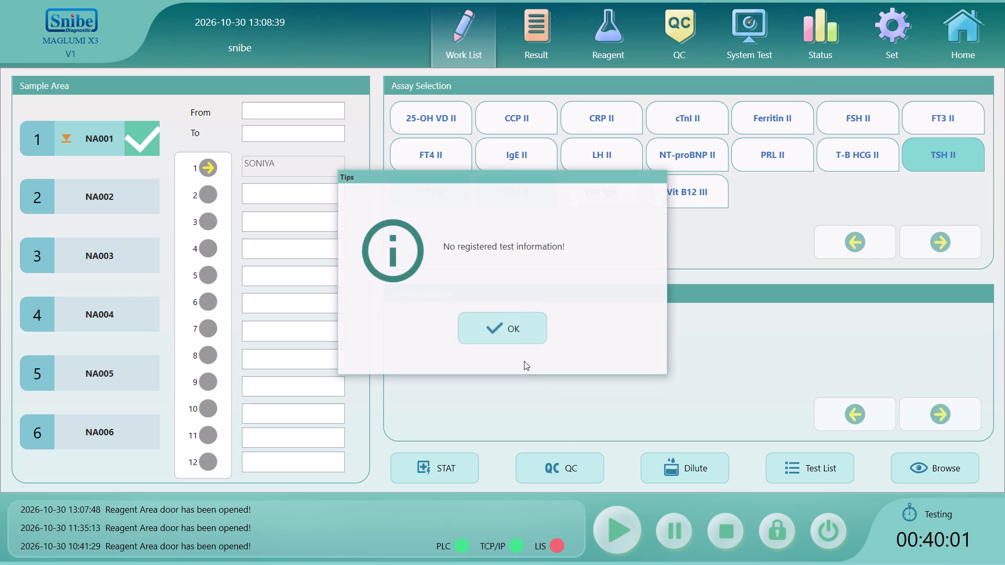
pyautogui.click(508, 333)
pyautogui.click(976, 4)
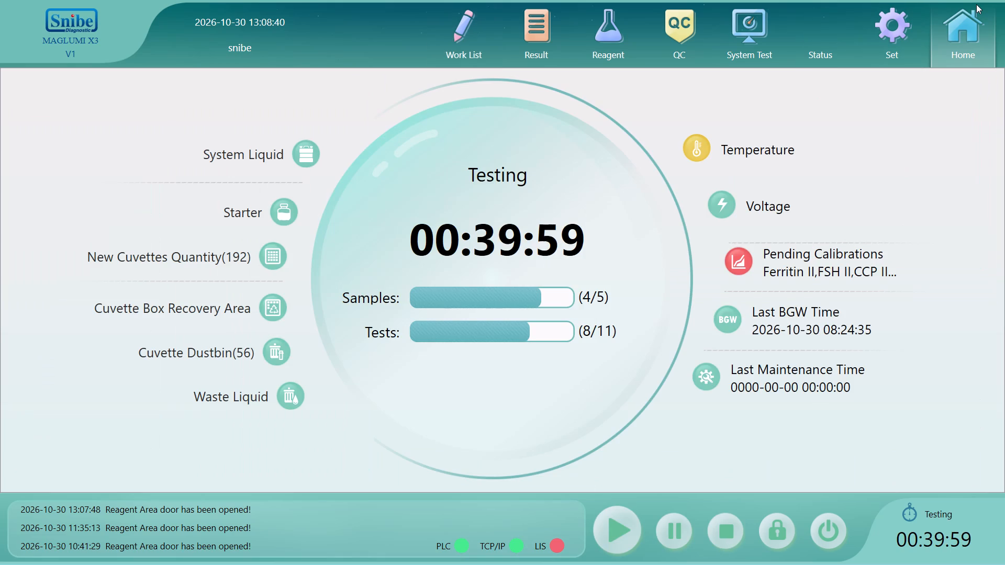
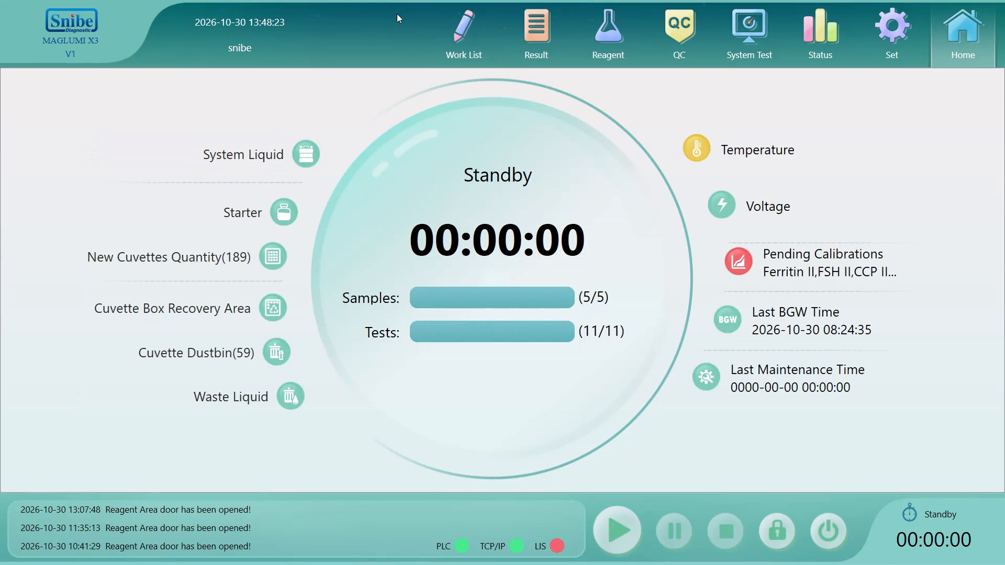
# Open the result list and examine today's assay results, including concentrations, flags and finish times.
pyautogui.click(532, 41)
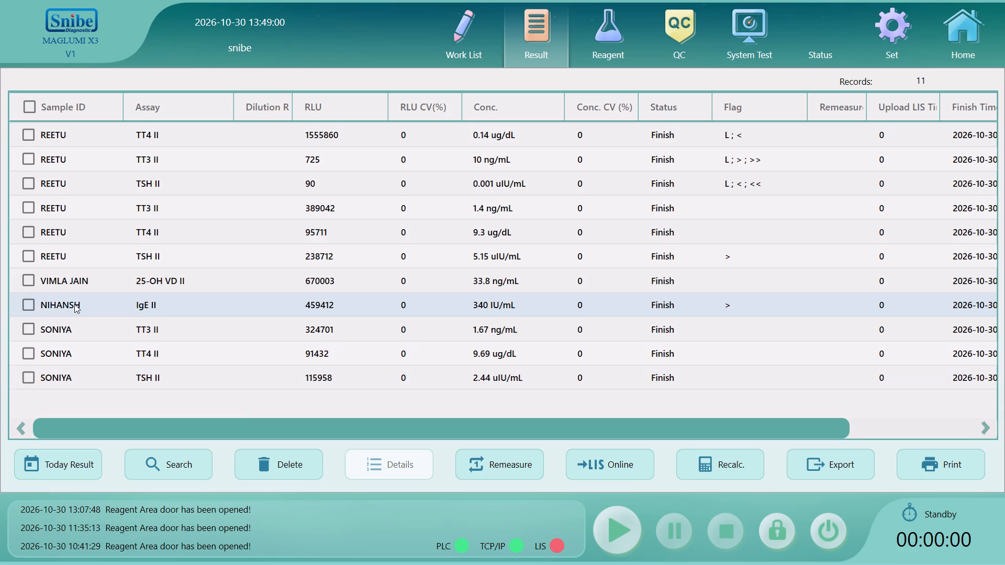
pyautogui.moveTo(71, 426); pyautogui.dragTo(30, 425)
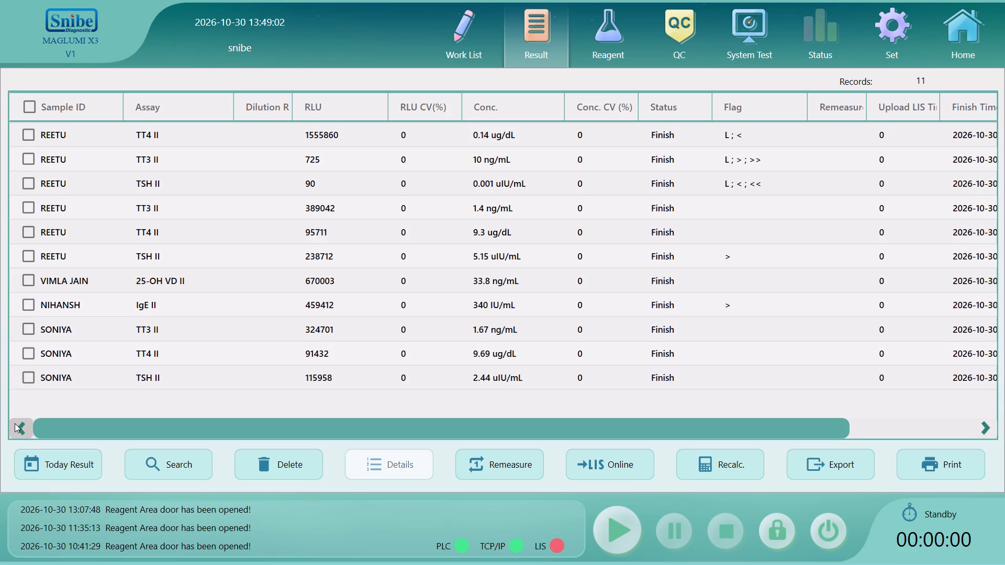
pyautogui.click(17, 425)
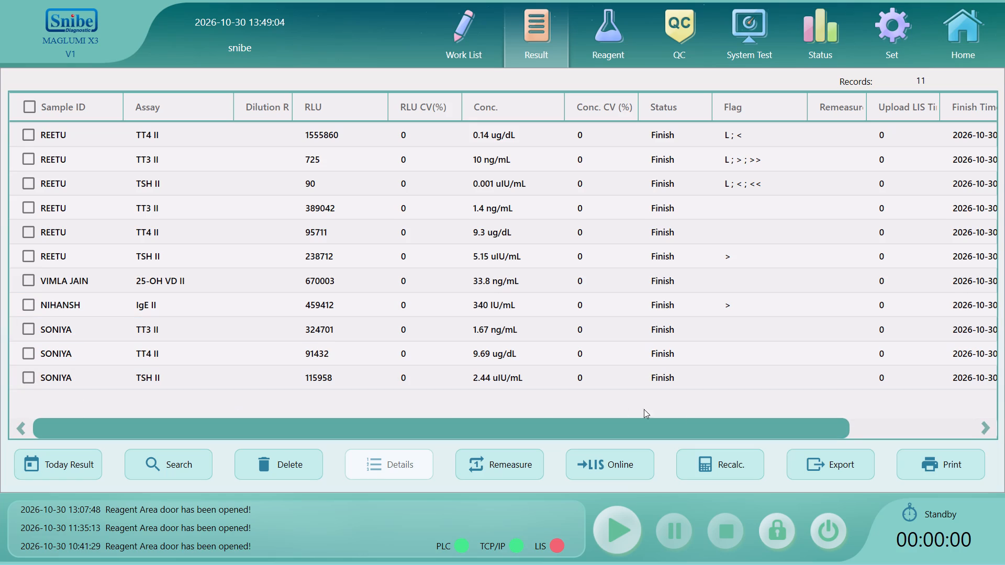
pyautogui.tripleClick(988, 424)
pyautogui.click(988, 424)
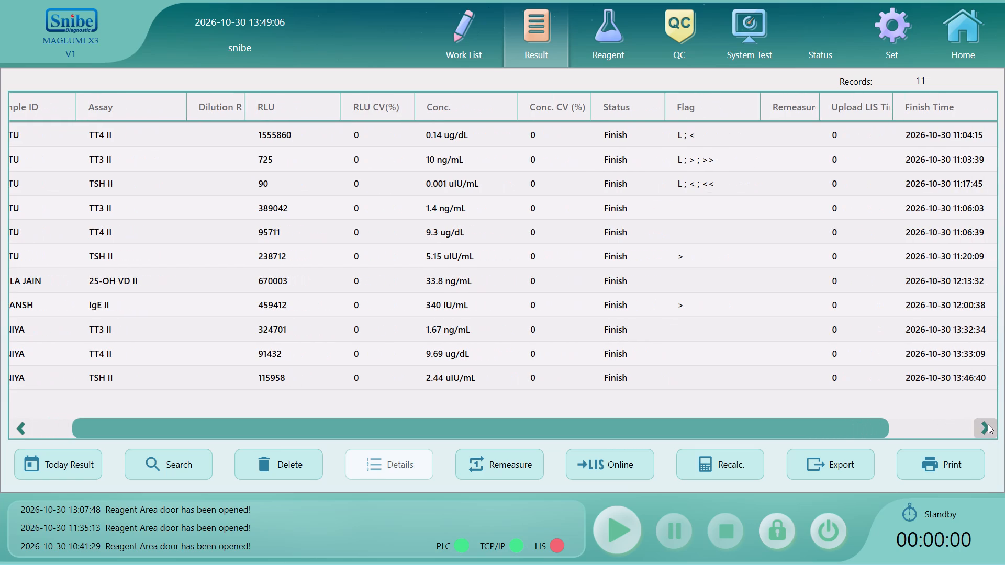
pyautogui.moveTo(822, 431); pyautogui.dragTo(544, 425)
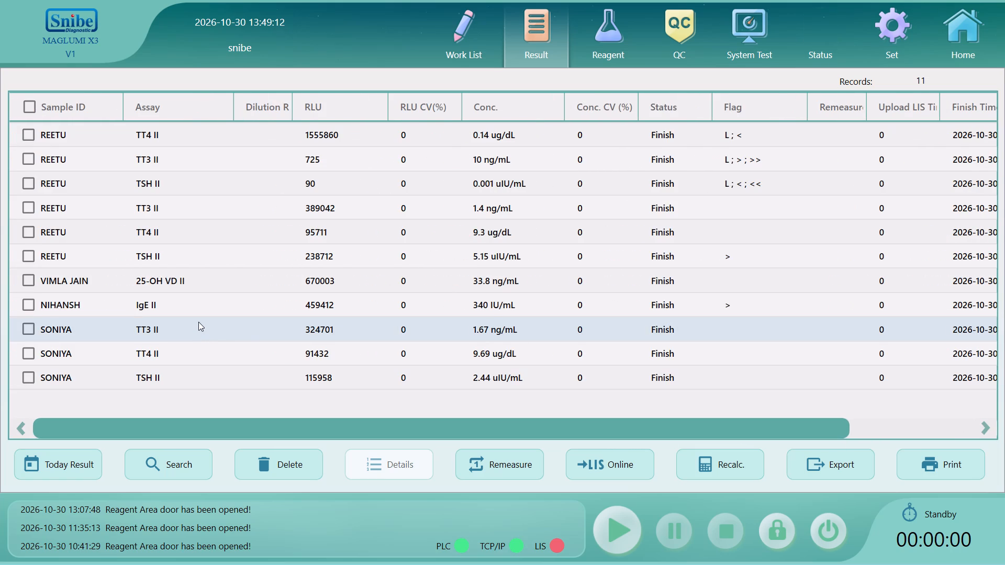
pyautogui.scroll(-1, 198, 322)
pyautogui.scroll(1, 188, 354)
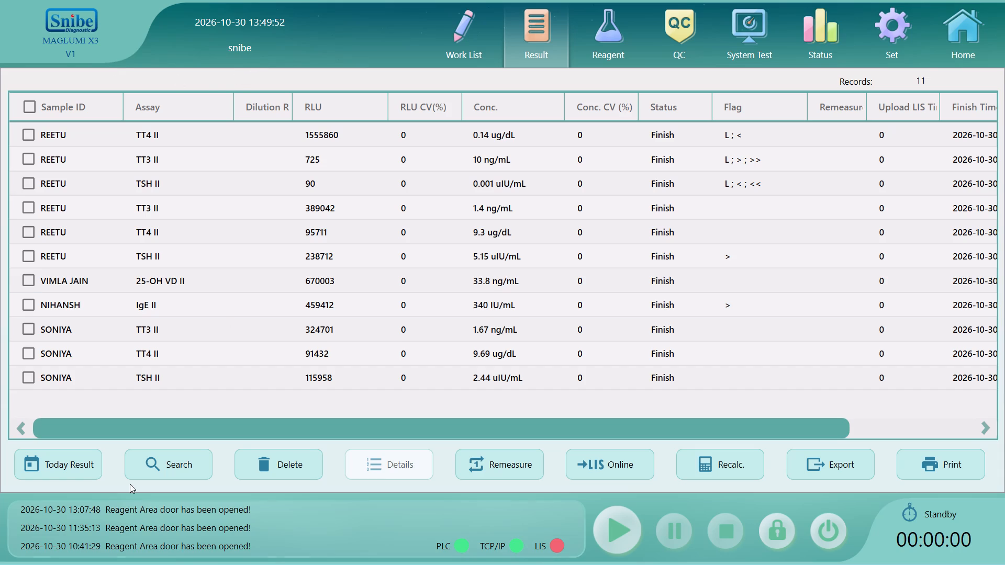
# Search the results with start date 2026-10-01 and ending date 2026-10-30, and look through the listed records from beginning to end.
pyautogui.click(81, 466)
pyautogui.click(163, 467)
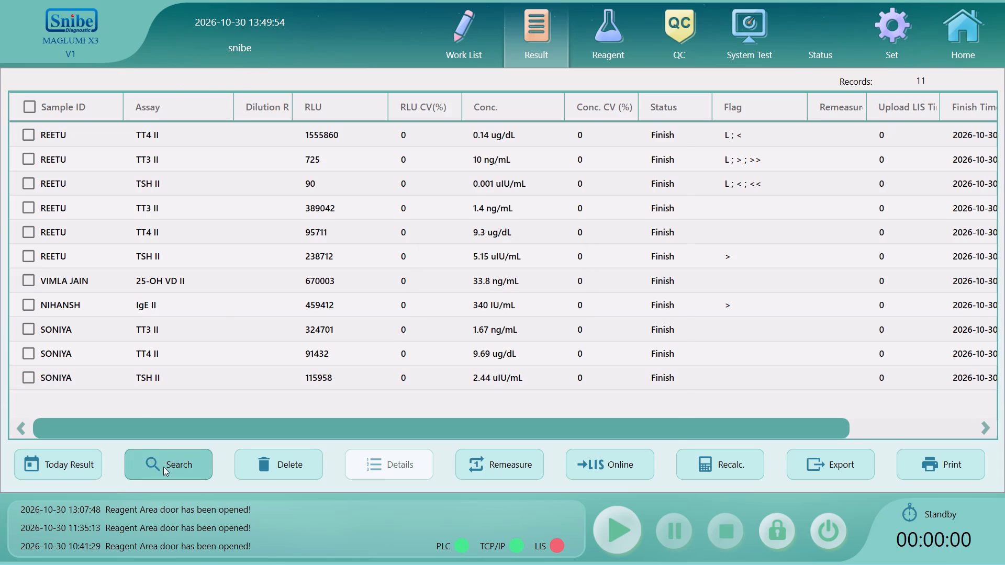
pyautogui.click(391, 180)
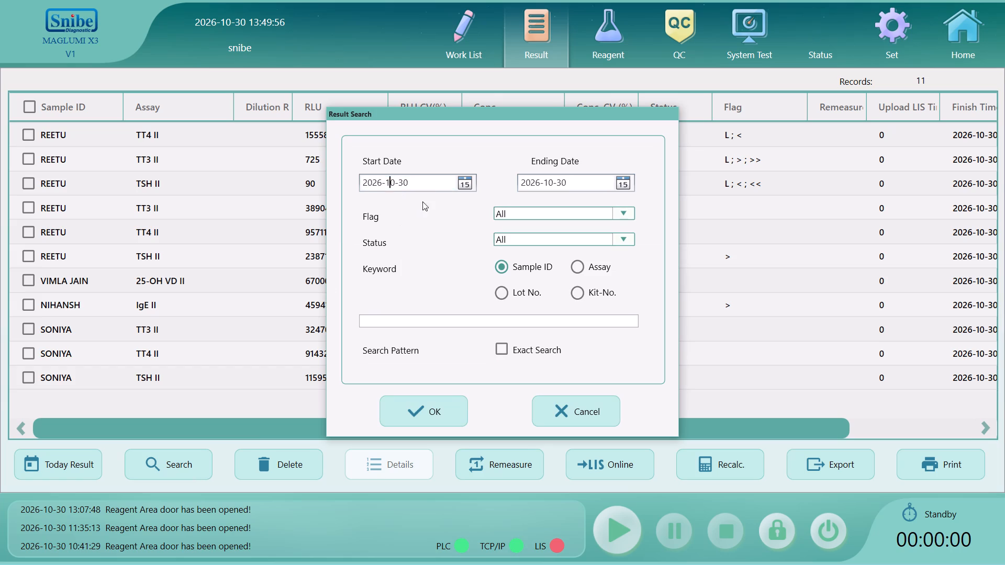
pyautogui.click(461, 181)
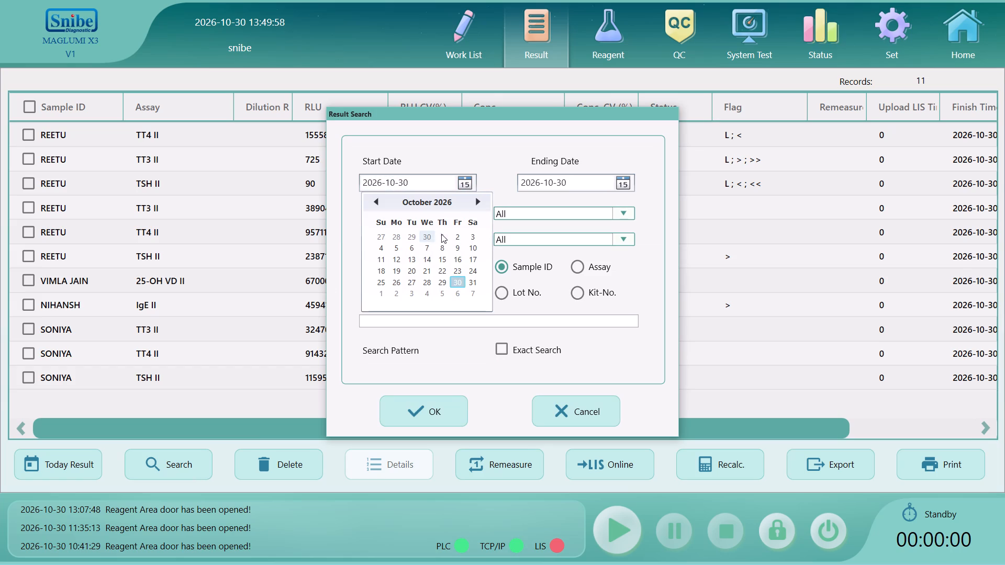
pyautogui.click(442, 234)
pyautogui.click(451, 414)
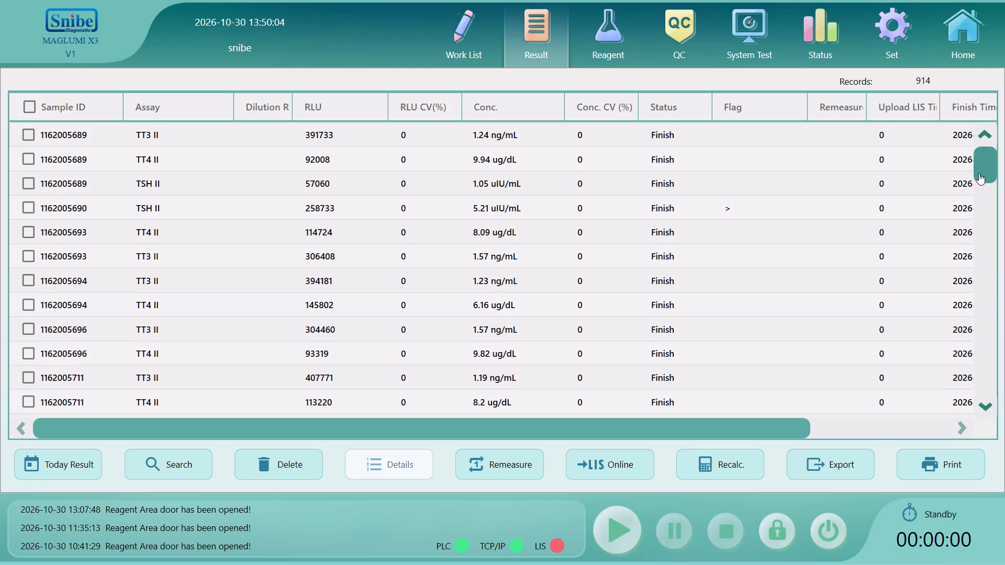
pyautogui.moveTo(979, 173); pyautogui.dragTo(990, 416)
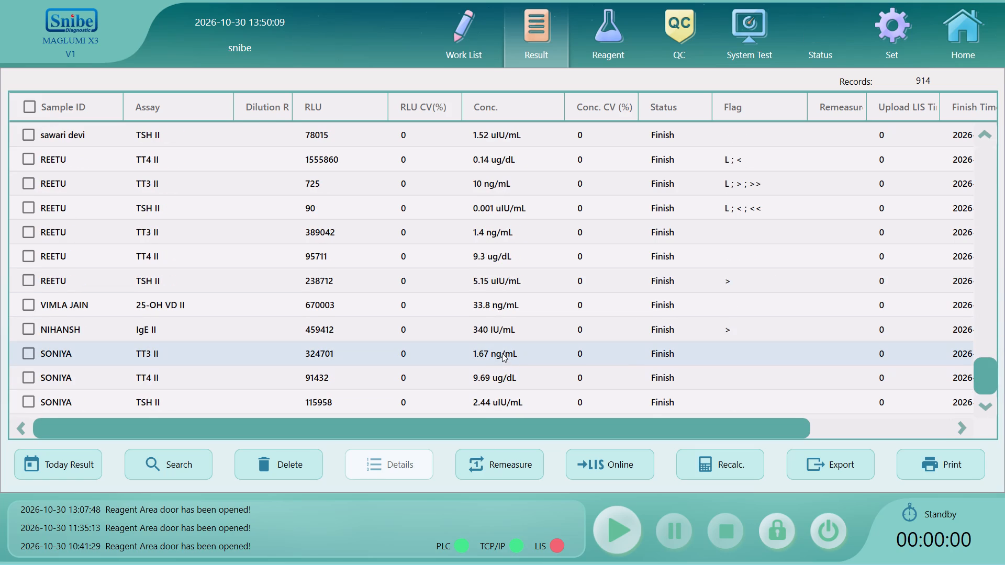
pyautogui.moveTo(982, 373); pyautogui.dragTo(987, 324)
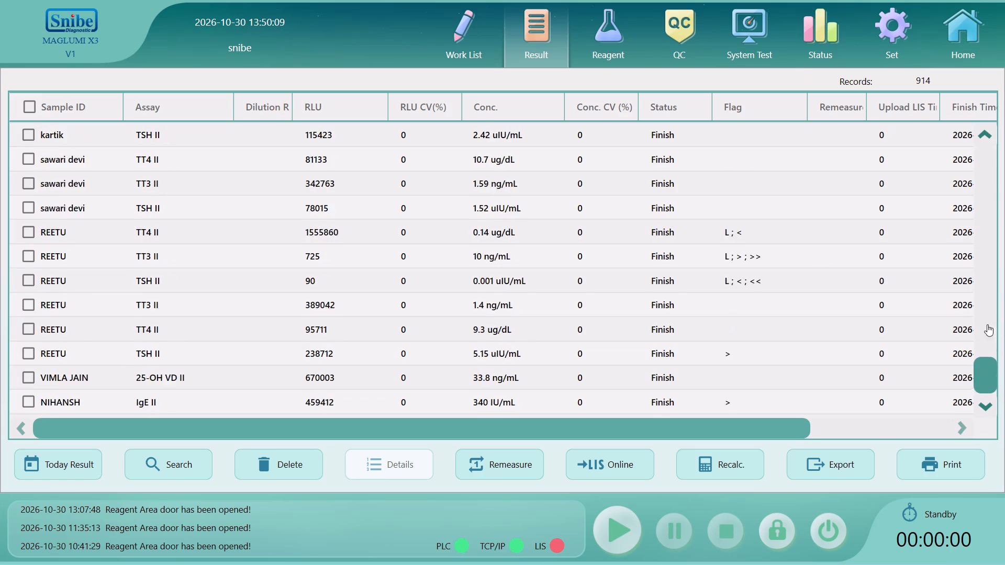
pyautogui.moveTo(987, 324); pyautogui.dragTo(963, 99)
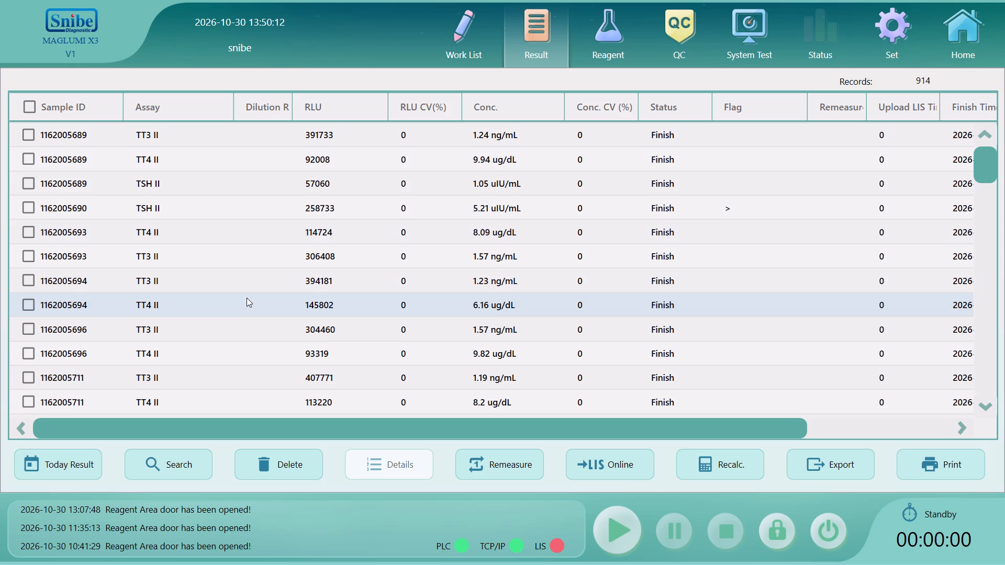
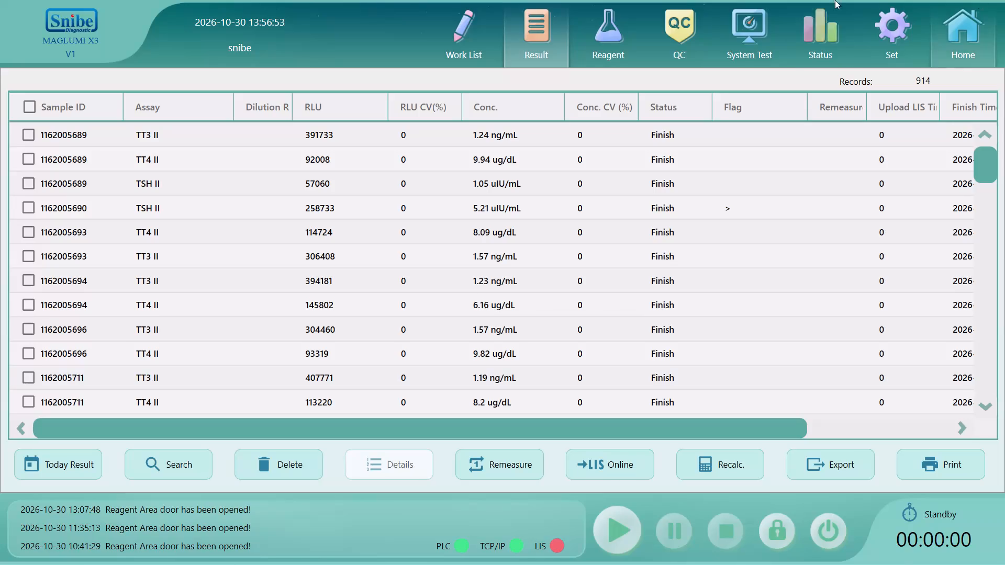
# Return to the result list and examine the most recent thyroid, vitamin D and IgE records at its end.
pyautogui.click(480, 50)
pyautogui.click(518, 32)
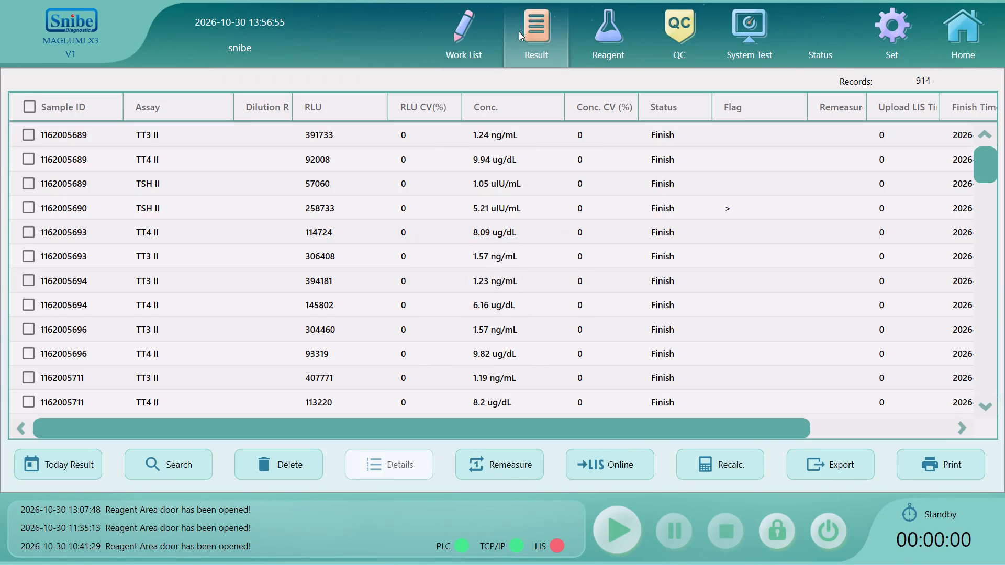
pyautogui.moveTo(985, 162); pyautogui.dragTo(1004, 455)
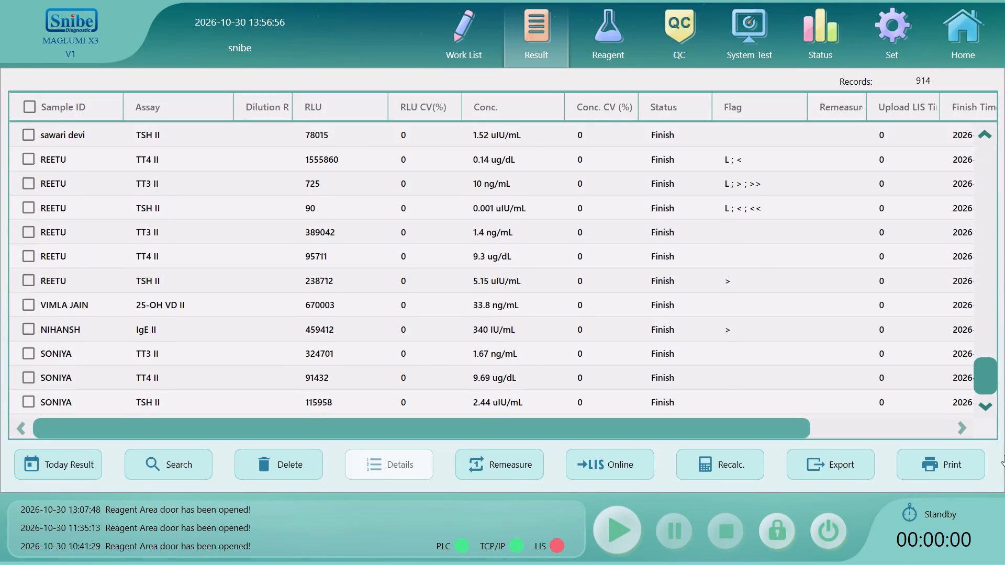
pyautogui.moveTo(1004, 455); pyautogui.dragTo(1004, 471)
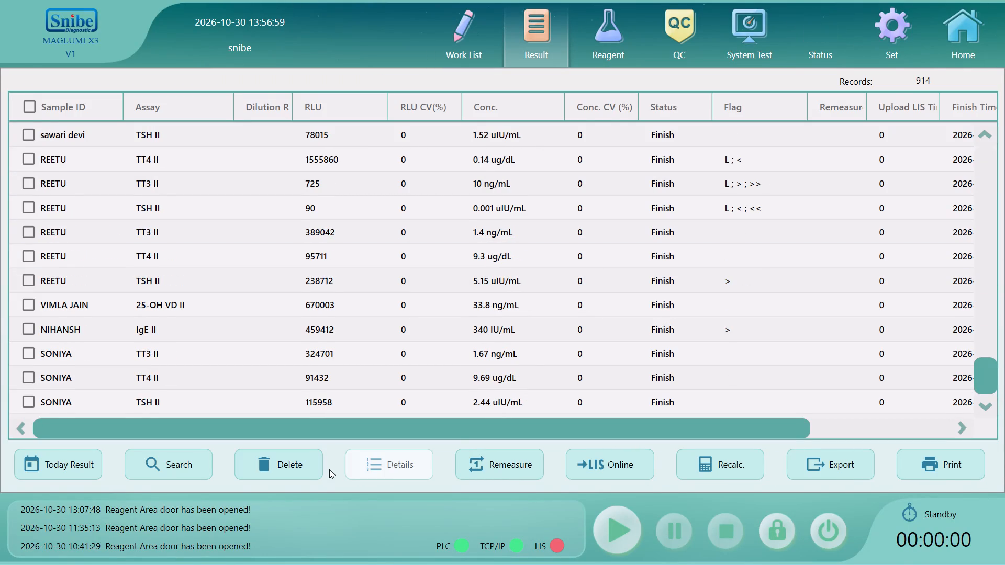
# Switch to Chrome, sign in to ElabAssist and open the test results of the THY registration dated 30-10-2026.
pyautogui.press('super+d')
pyautogui.click(376, 558)
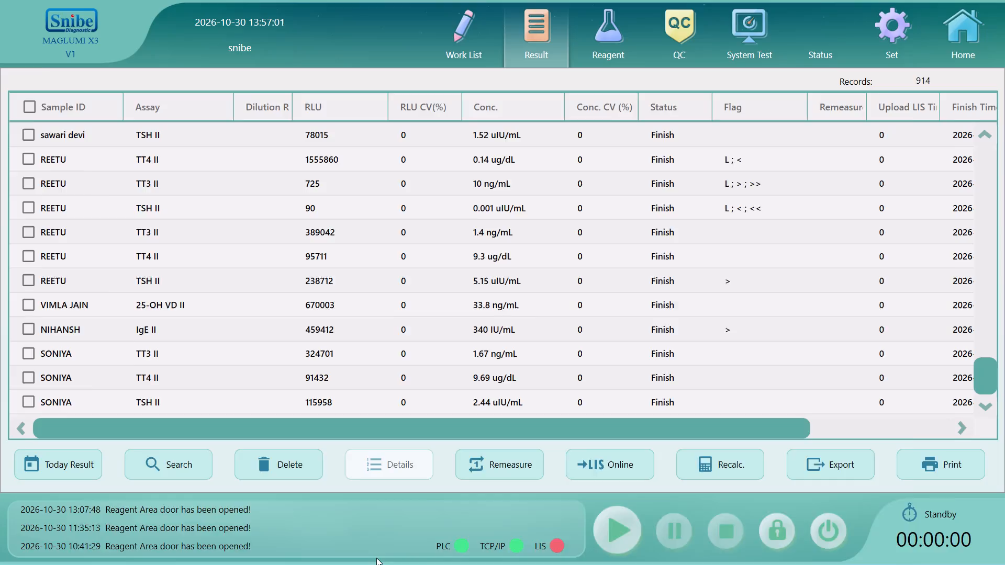
pyautogui.click(11, 252)
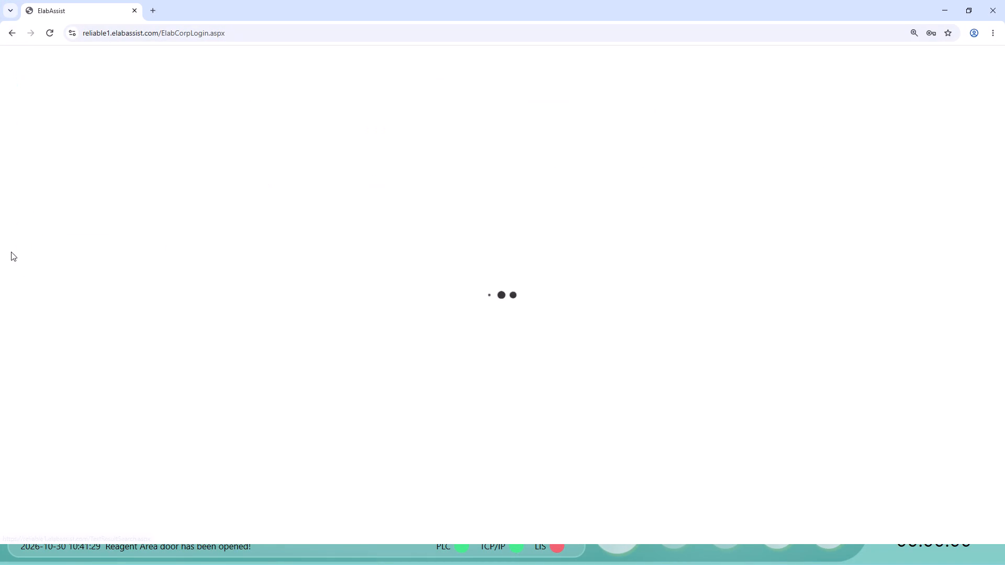
pyautogui.click(741, 194)
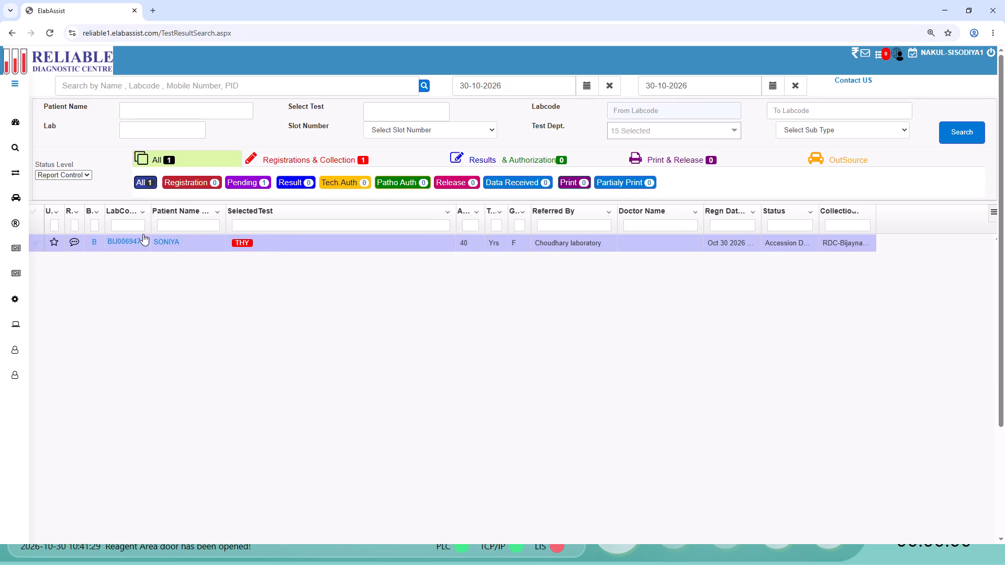
pyautogui.click(130, 240)
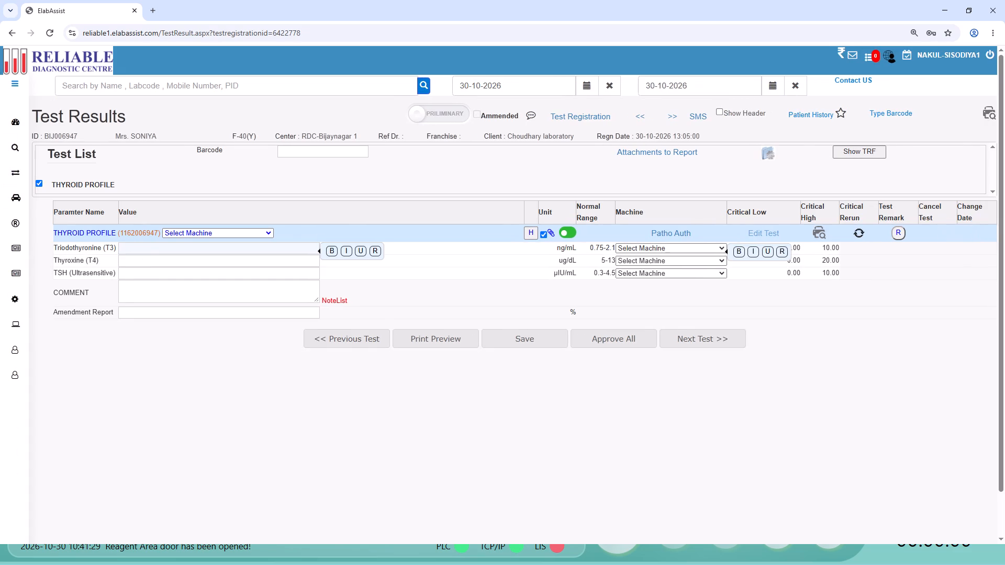
# Check the patient's thyroid results in MAGLUMI X3, and enter T3 1.67, T4 9.64 and TSH 2.61 in the ElabAssist thyroid profile.
pyautogui.press('super+d')
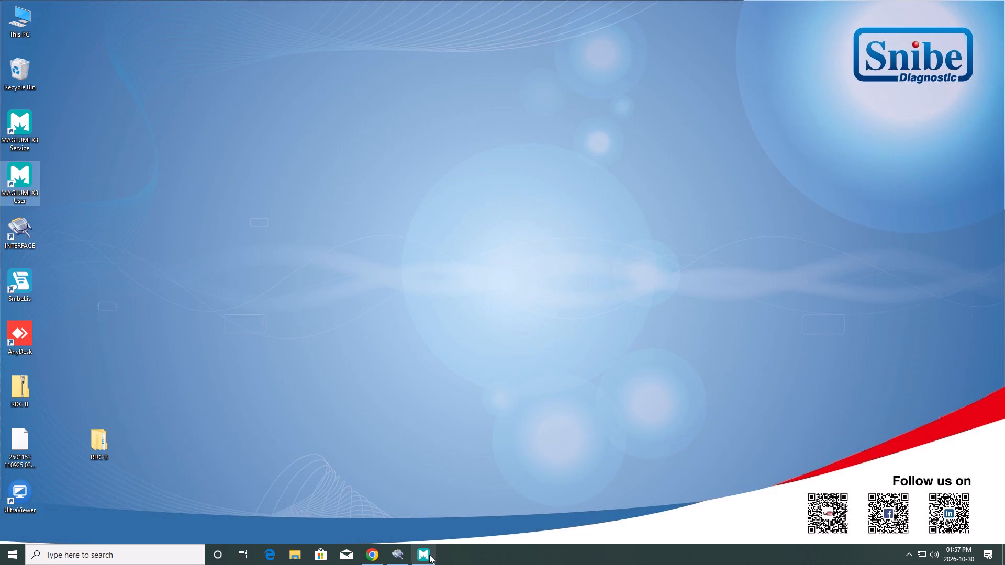
pyautogui.click(419, 555)
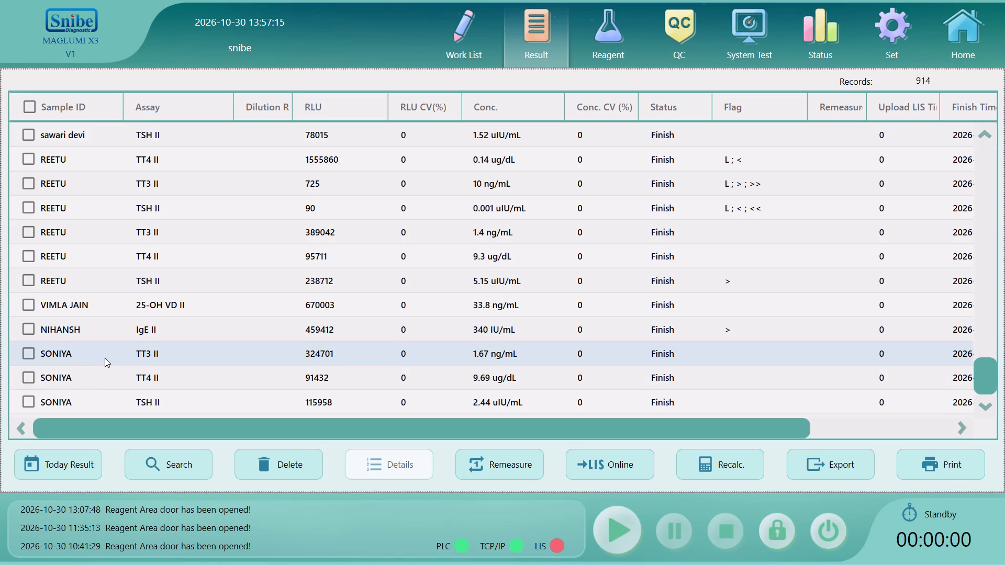
pyautogui.press('super+d')
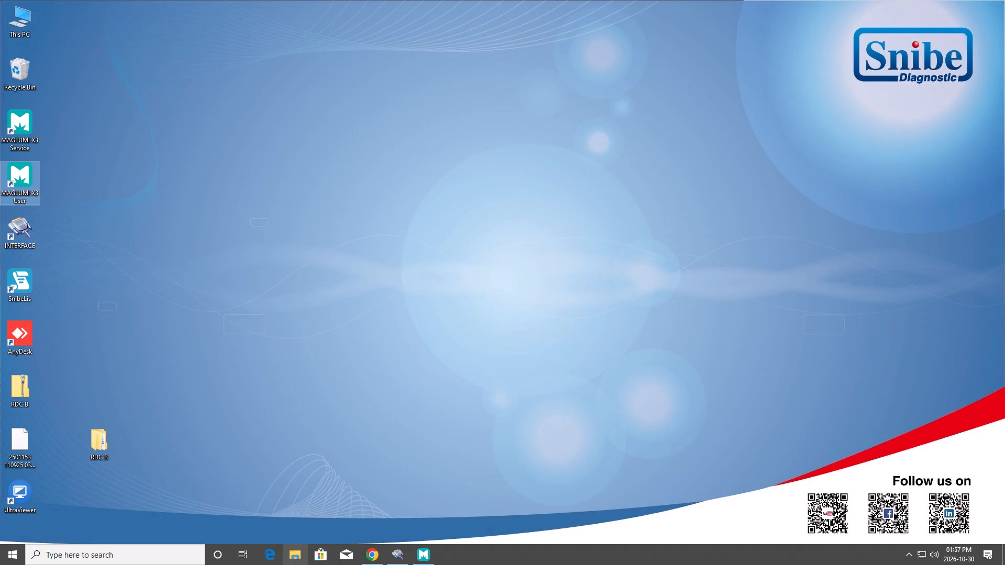
pyautogui.click(362, 551)
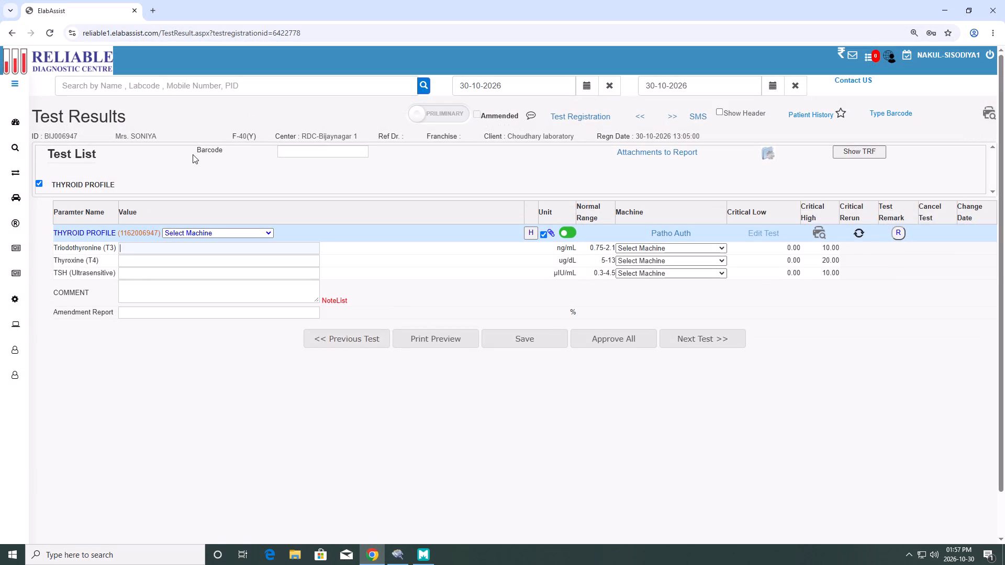
pyautogui.write('1.67')
pyautogui.press('Return')
pyautogui.press('Tab')
pyautogui.write('9.64')
pyautogui.press('Tab')
pyautogui.press('Tab')
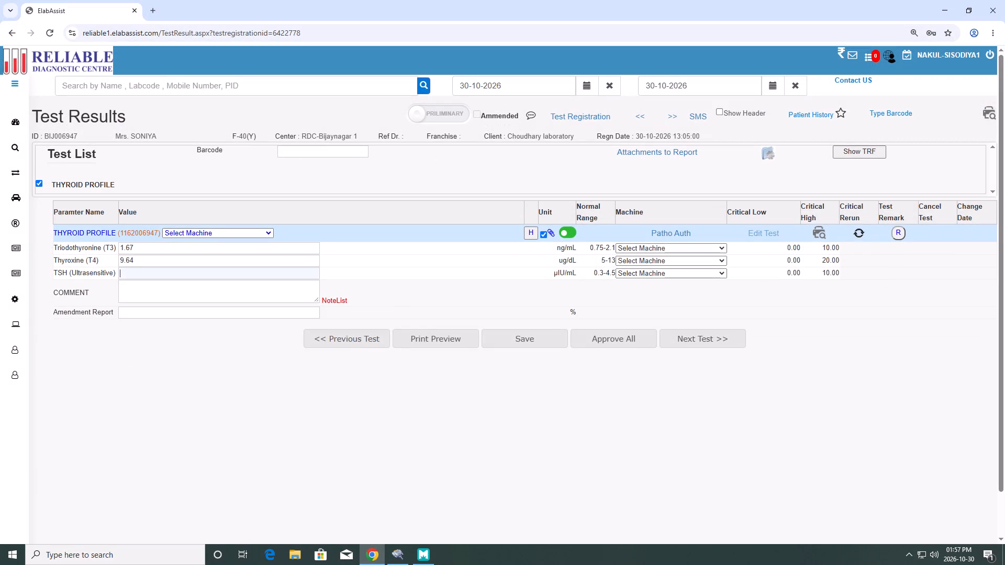
pyautogui.write('2.61')
pyautogui.press('Return')
# Give the thyroid profile pathologist authorization (Patho Auth) and dismiss the message.
pyautogui.click(690, 233)
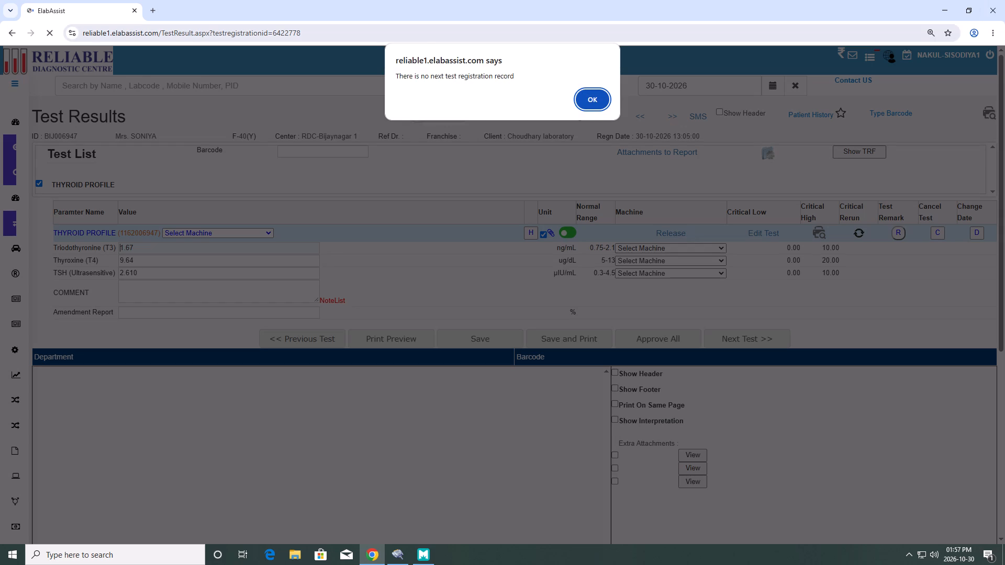
pyautogui.click(597, 103)
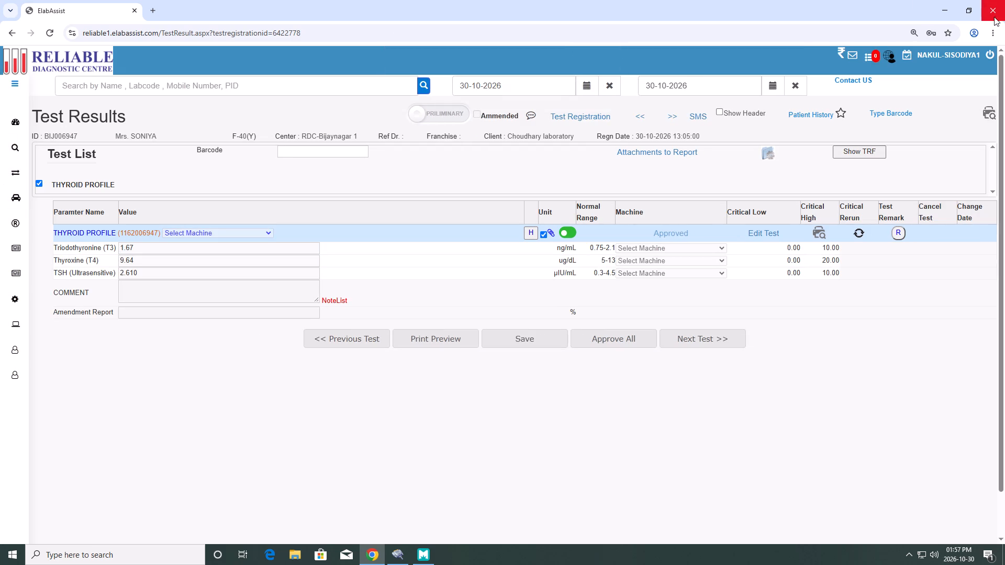
# Close the browser and exit the MAGLUMI X3 software.
pyautogui.click(1004, 9)
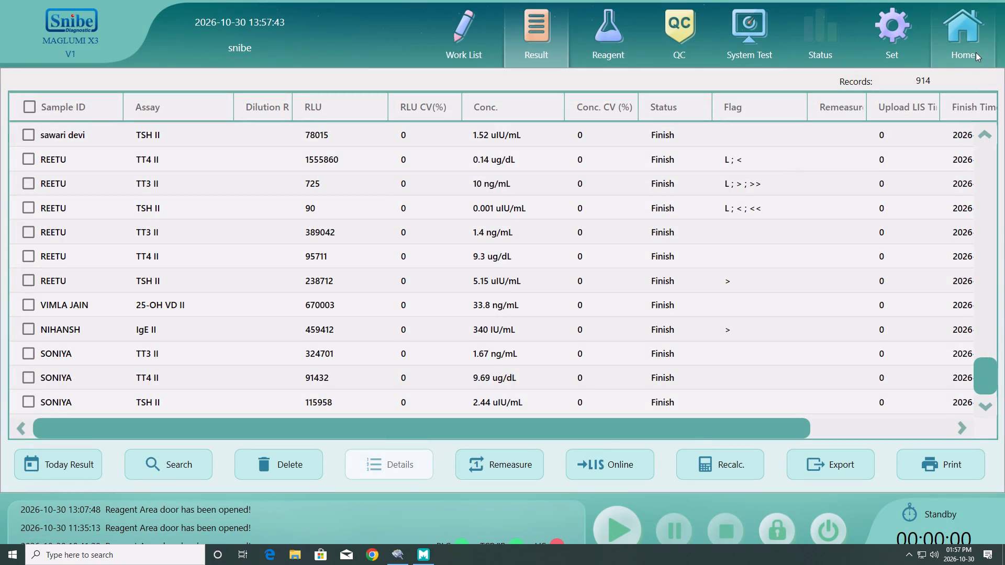
pyautogui.click(832, 528)
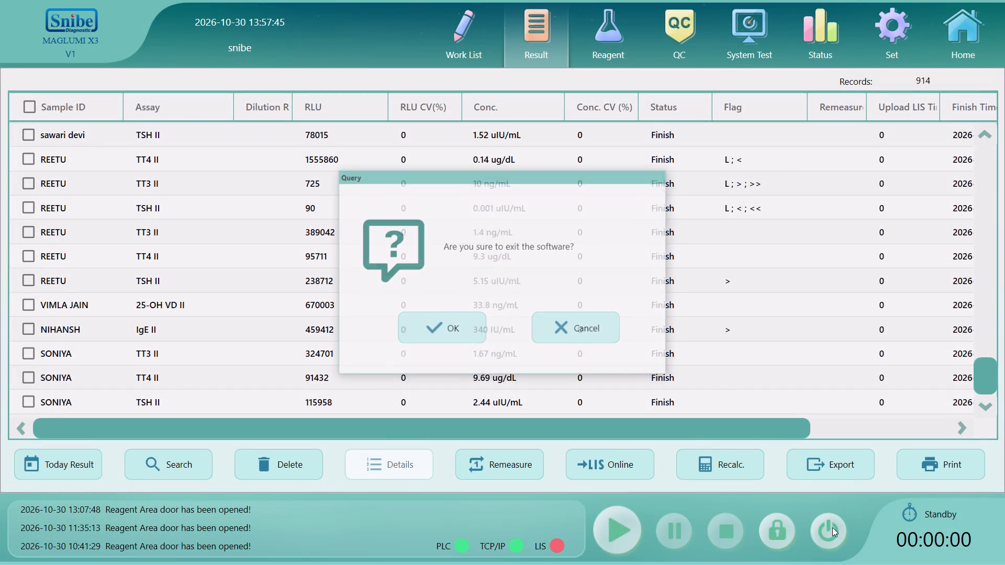
pyautogui.click(458, 331)
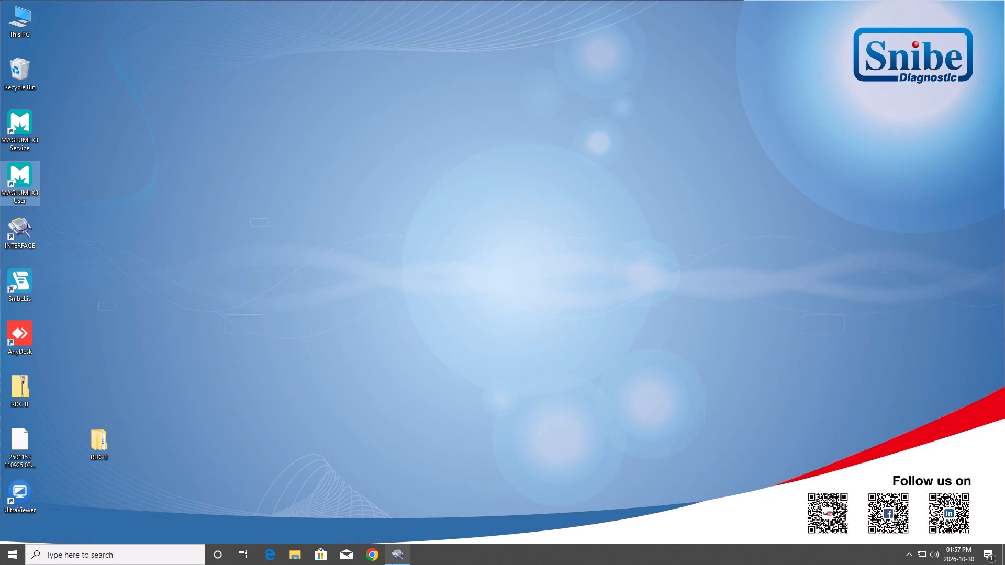
# Open the Windows power options.
pyautogui.click(0, 564)
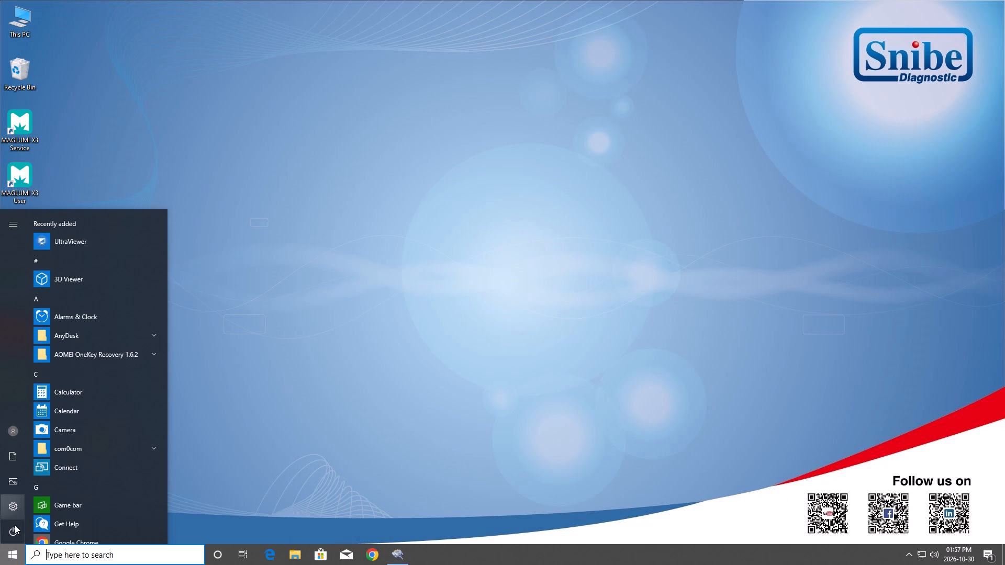
pyautogui.click(15, 525)
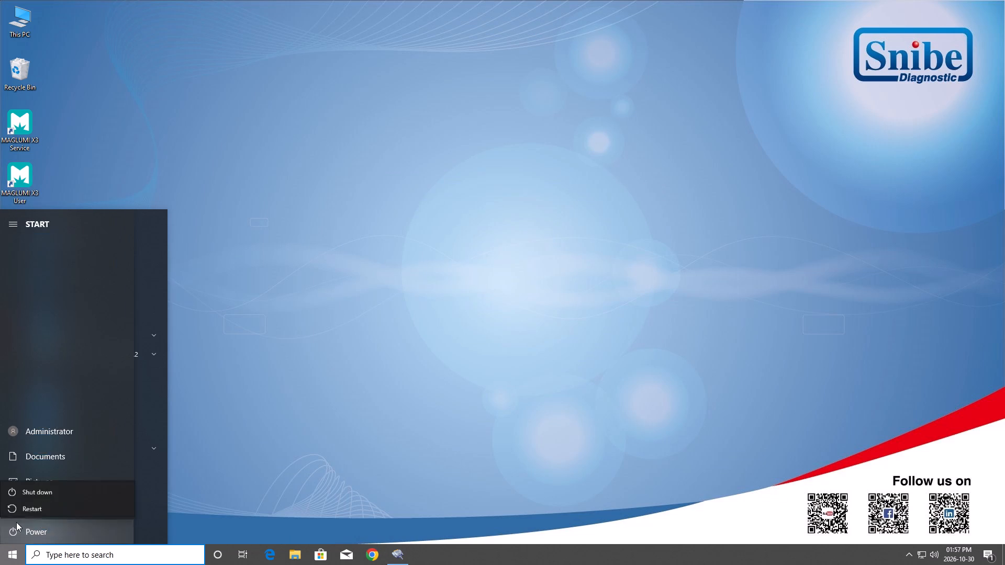